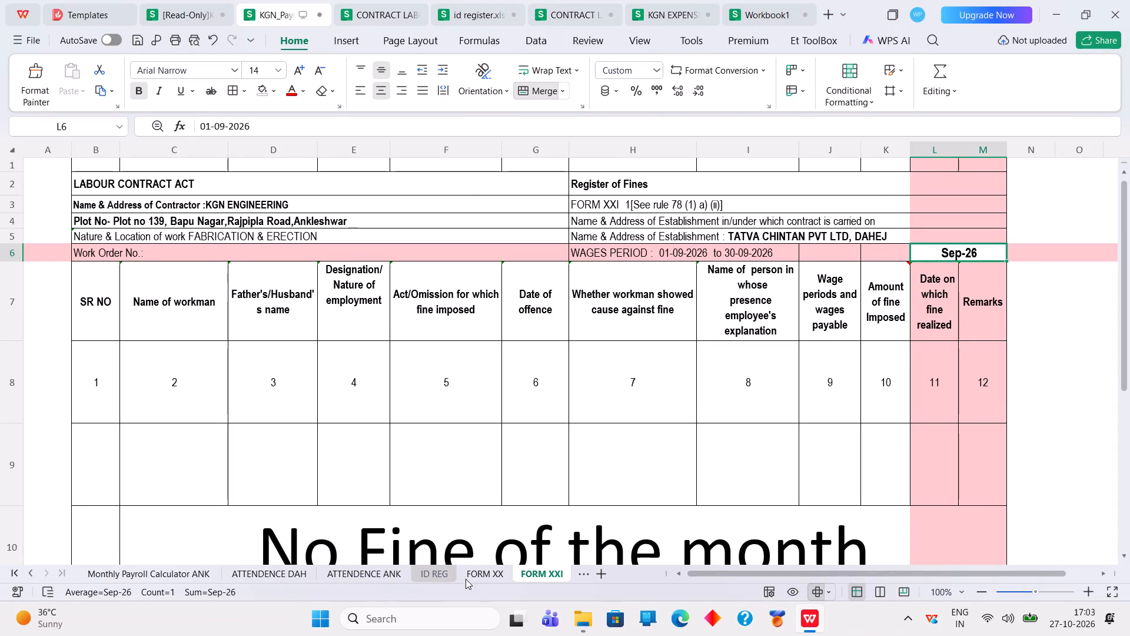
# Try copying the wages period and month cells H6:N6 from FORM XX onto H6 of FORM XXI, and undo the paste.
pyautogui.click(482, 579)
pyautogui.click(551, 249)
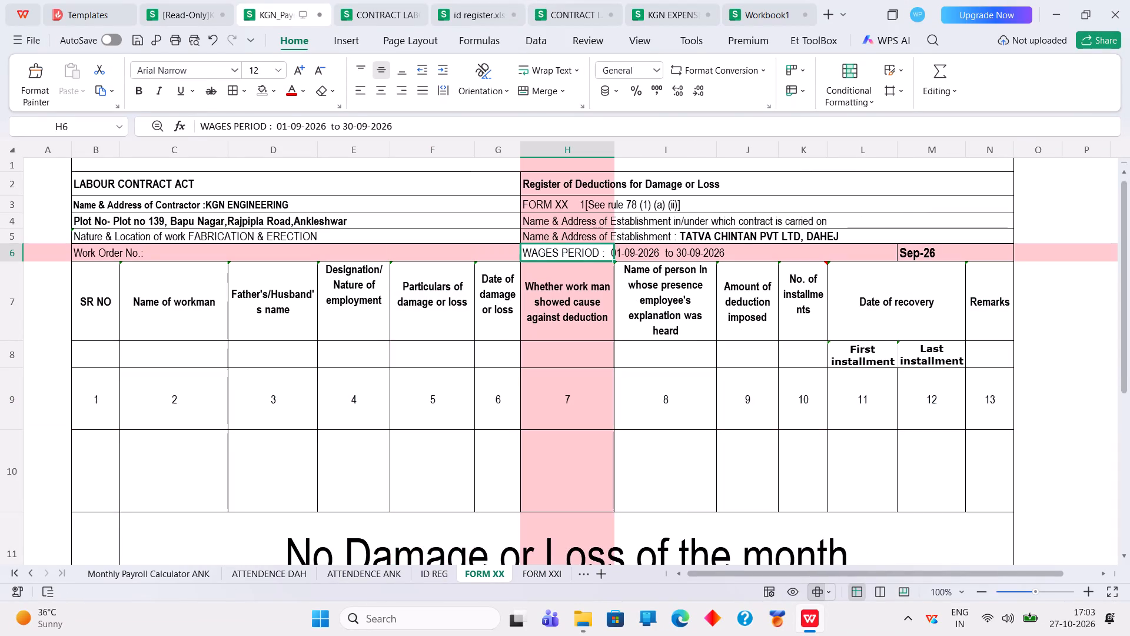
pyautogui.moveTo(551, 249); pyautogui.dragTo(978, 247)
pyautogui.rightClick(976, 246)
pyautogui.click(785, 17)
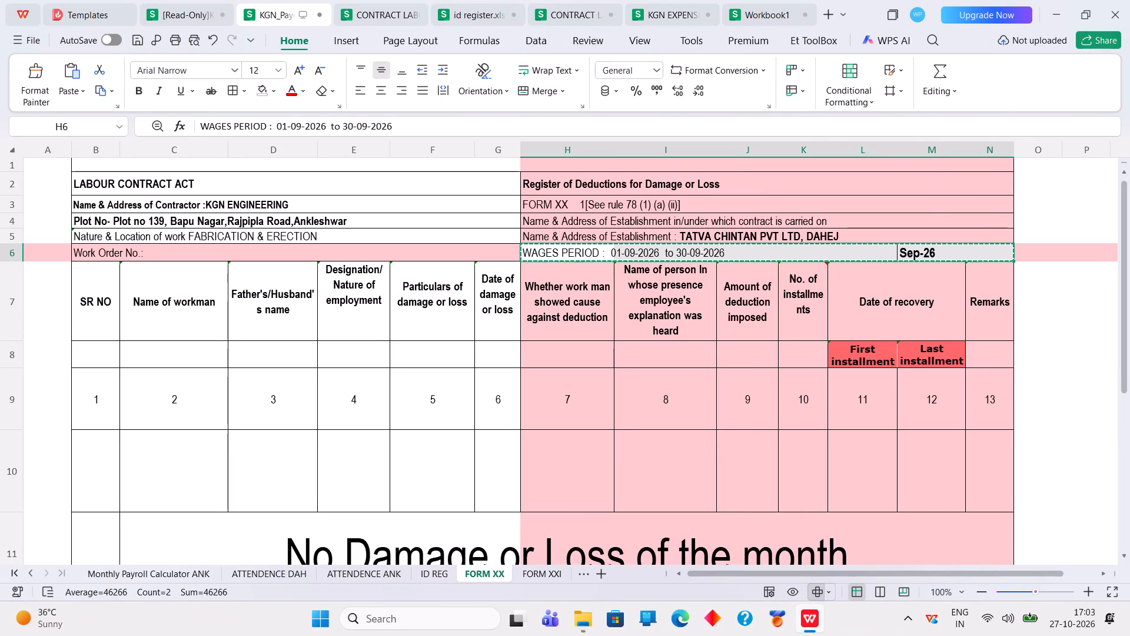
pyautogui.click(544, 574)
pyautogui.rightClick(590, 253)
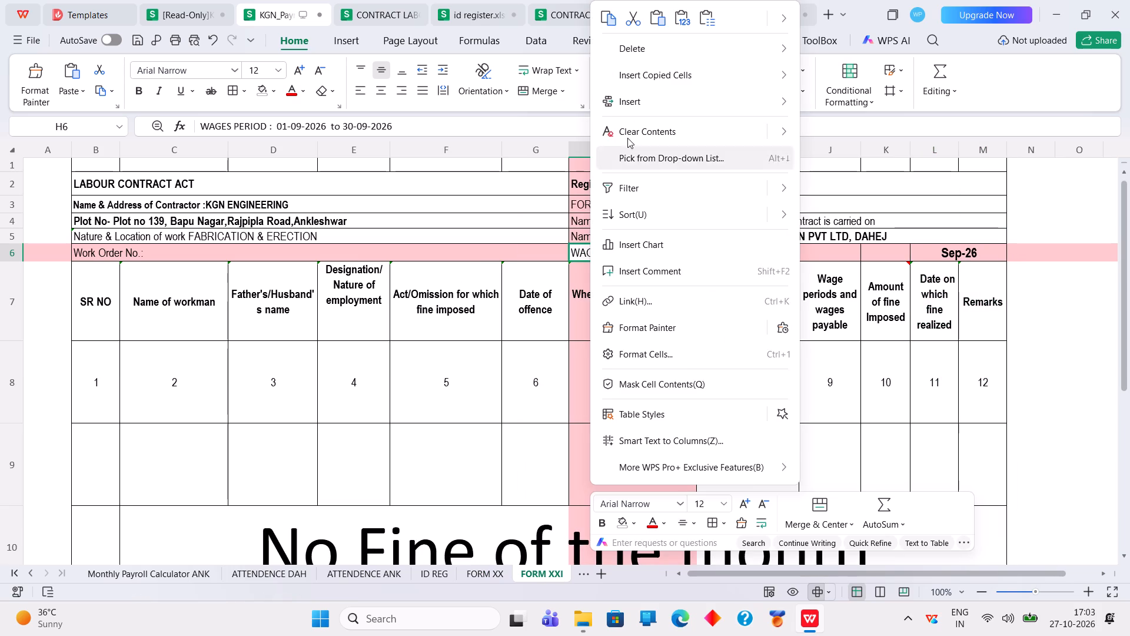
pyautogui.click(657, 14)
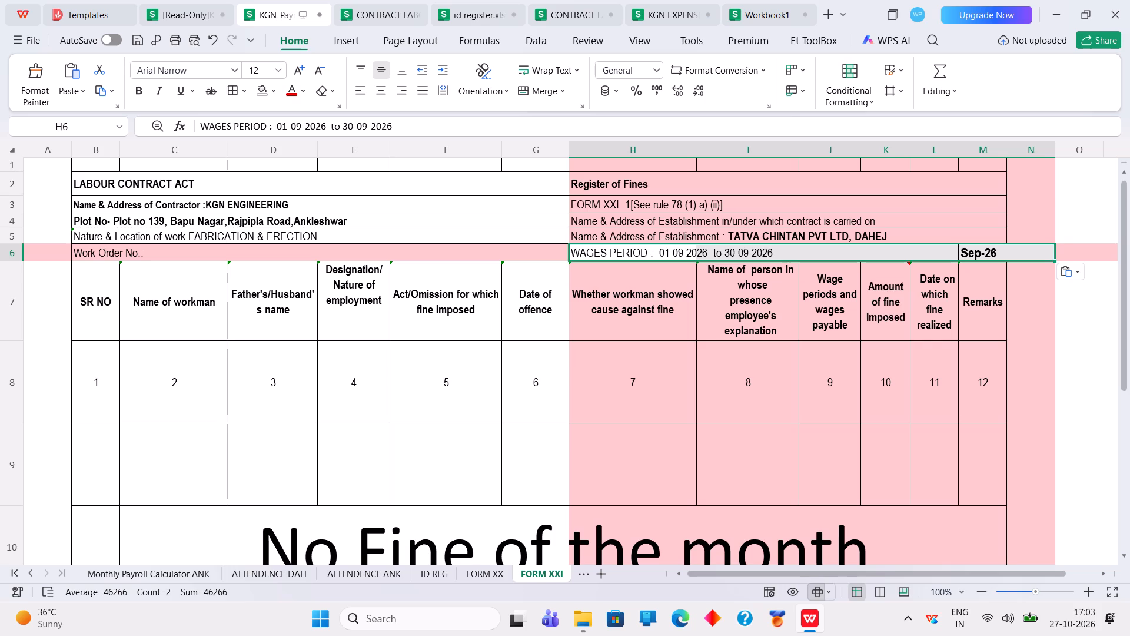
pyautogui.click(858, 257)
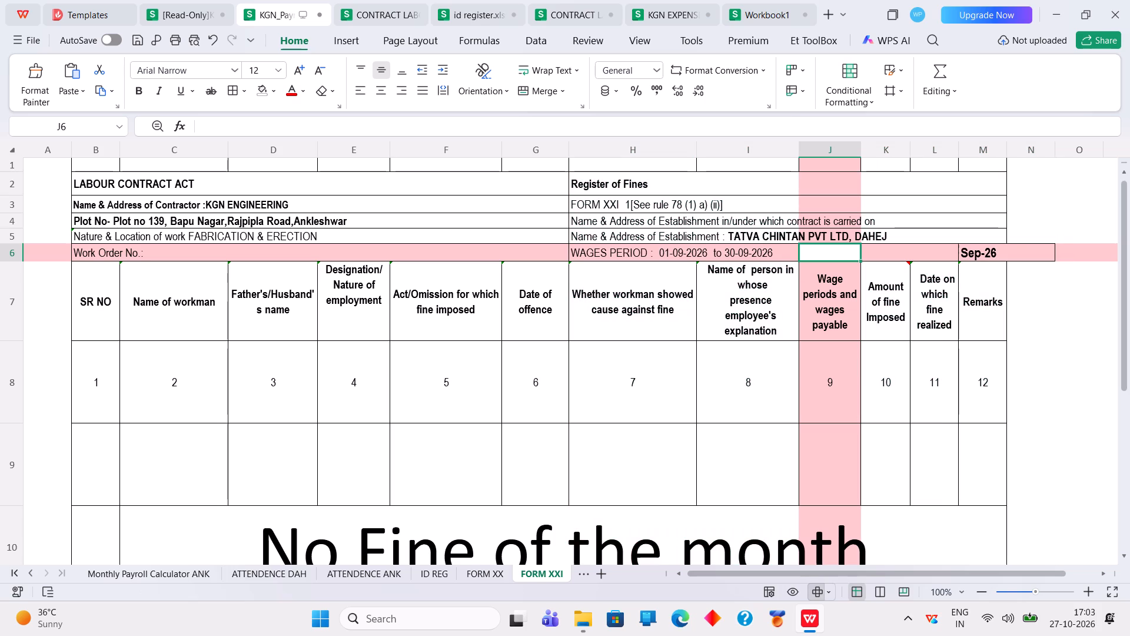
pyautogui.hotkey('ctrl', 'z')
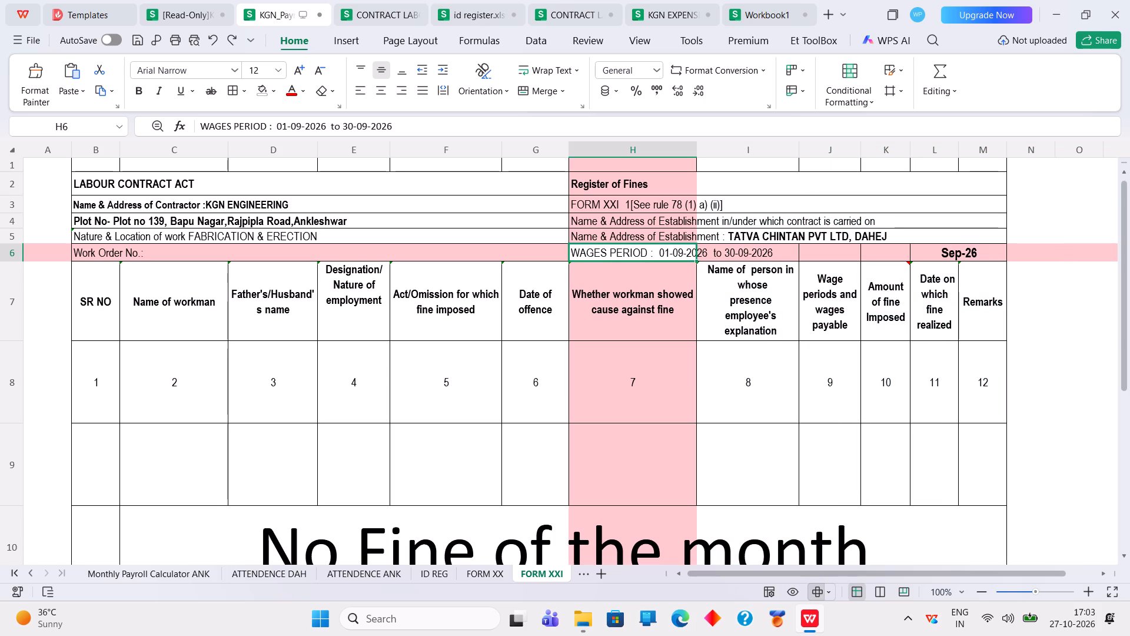
# Copy the wages period and month cells H6:M6 from FORM XXI onto H6 of FORM XX.
pyautogui.click(805, 253)
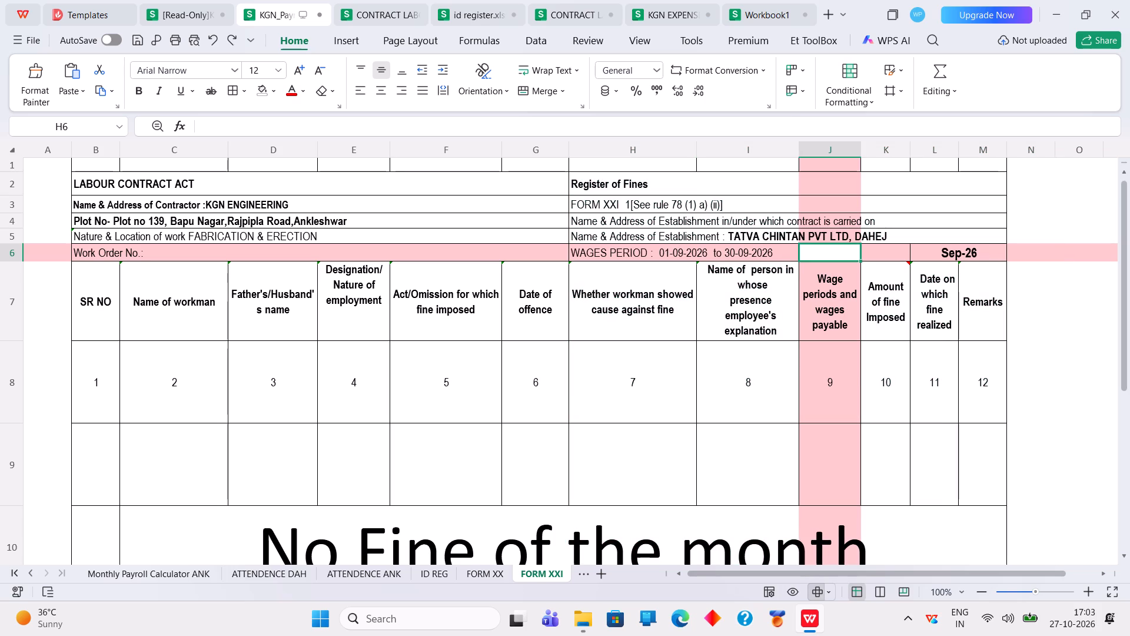
pyautogui.moveTo(619, 256); pyautogui.dragTo(940, 260)
pyautogui.rightClick(934, 250)
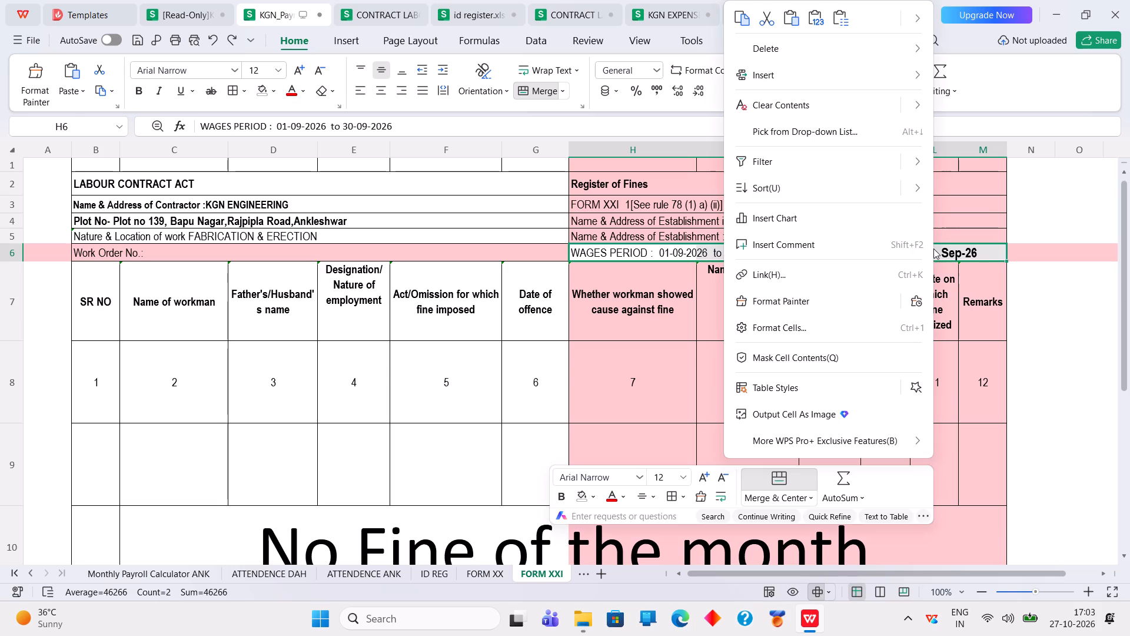
pyautogui.click(735, 22)
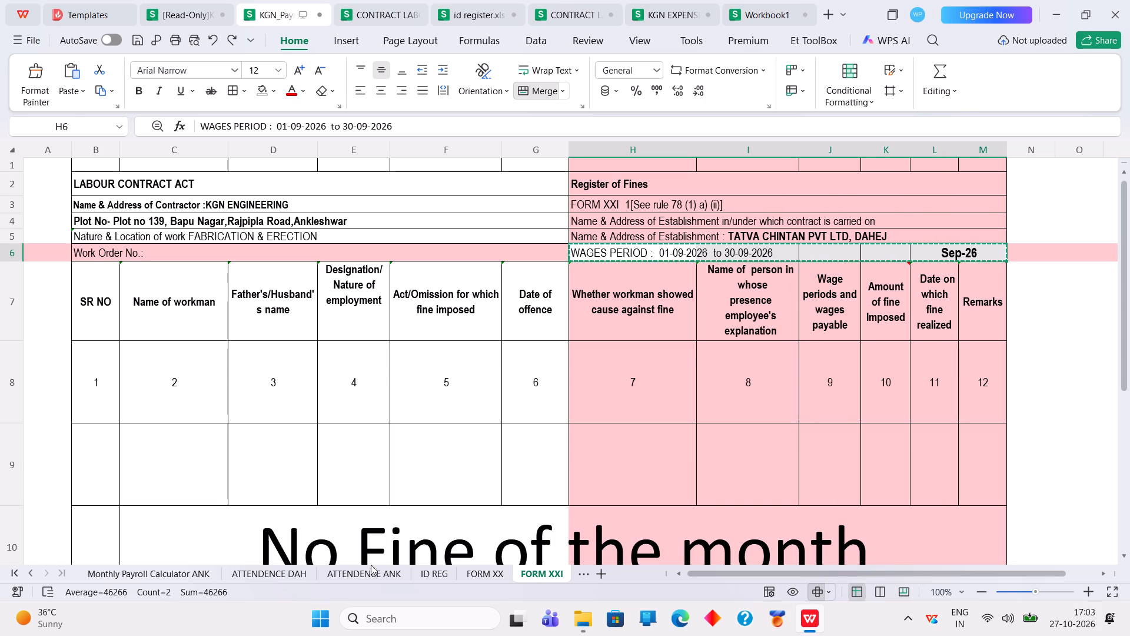
pyautogui.click(487, 571)
pyautogui.rightClick(544, 252)
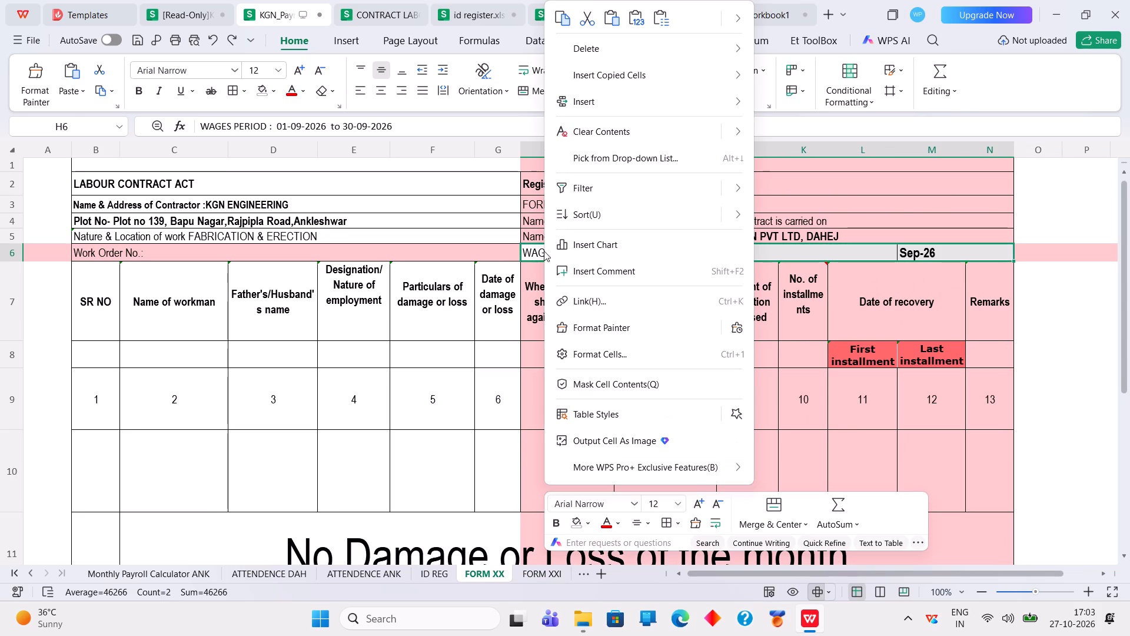
pyautogui.click(608, 15)
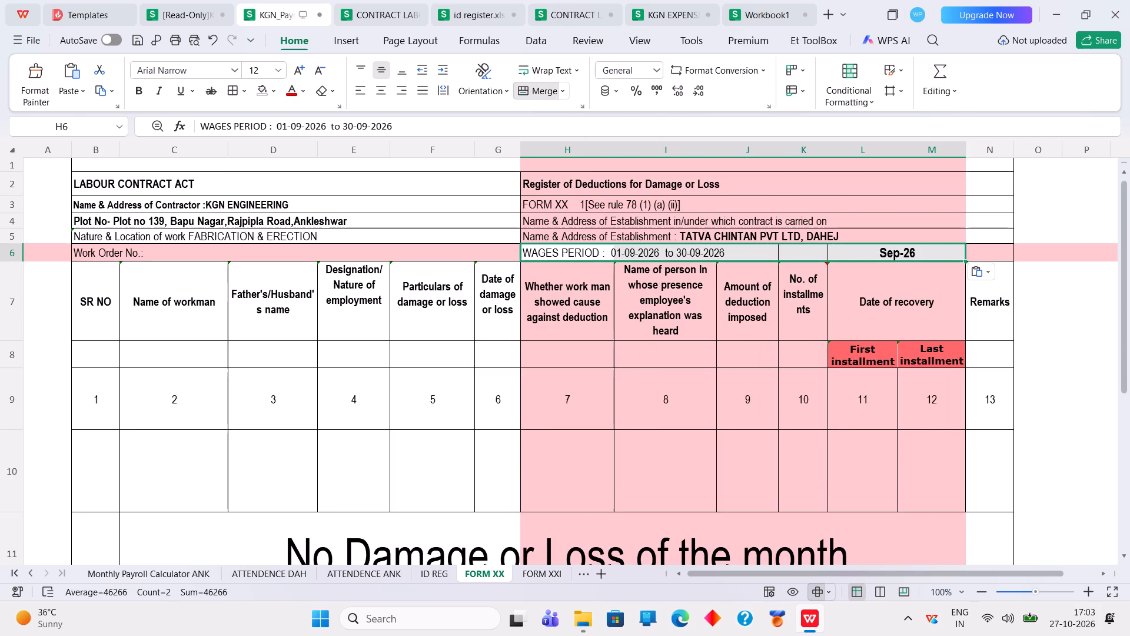
pyautogui.click(765, 262)
pyautogui.click(883, 274)
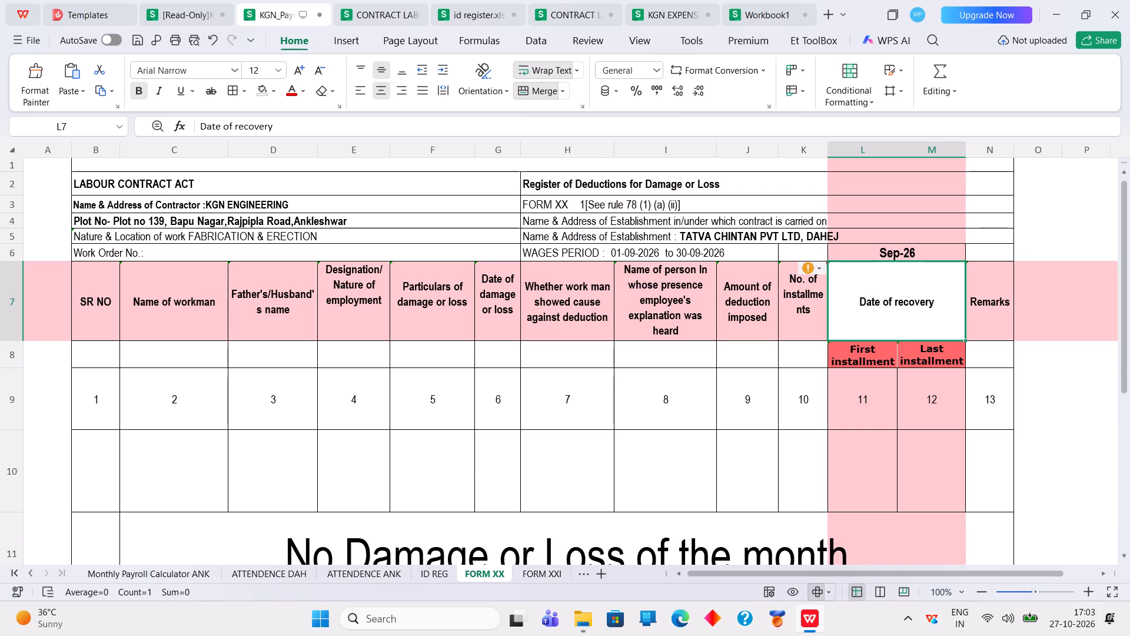
pyautogui.click(917, 249)
# Save the KGN payroll workbook.
pyautogui.hotkey('ctrl', 's')
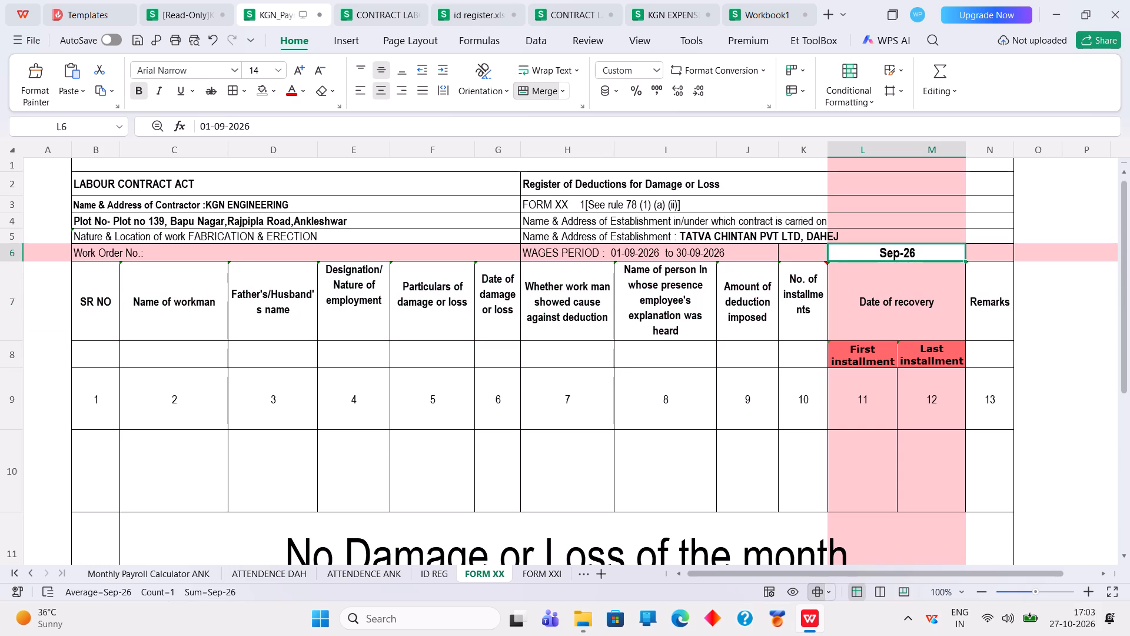
pyautogui.hotkey('ctrl', 's')
pyautogui.hotkey('ctrl', 's')
pyautogui.hotkey('ctrl', 's')
pyautogui.hotkey('ctrl', 's')
pyautogui.hotkey('ctrl', 's')
pyautogui.hotkey('ctrl', 's')
# Add a sheet after FORM XXI and paste into it the entire FORM XXII sheet from the CONTRACT LAB workbook.
pyautogui.click(544, 572)
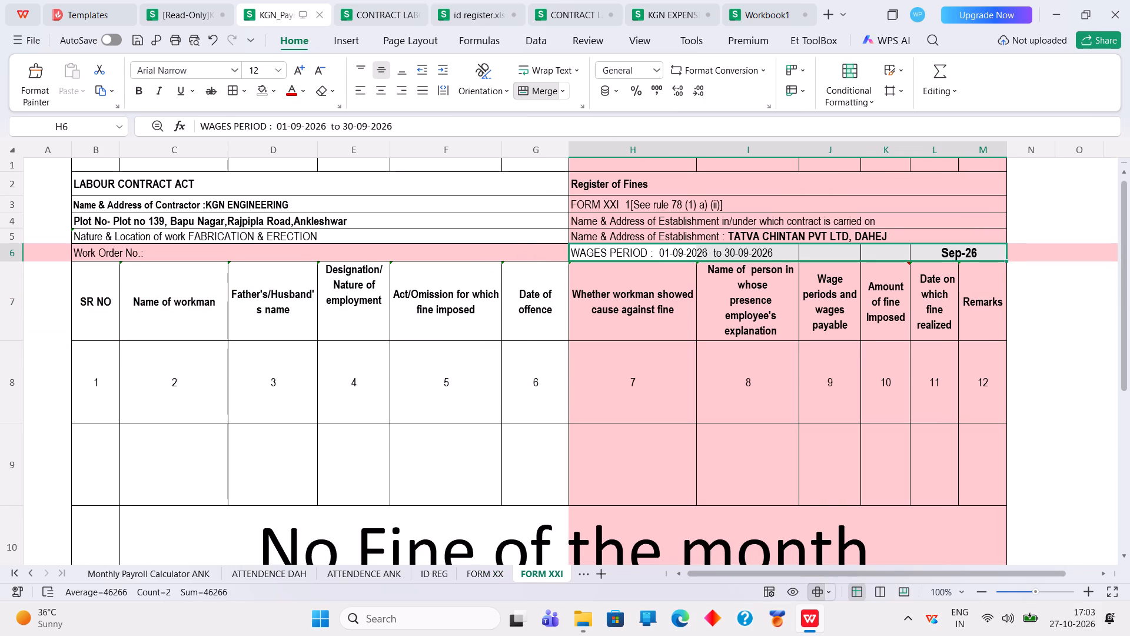
pyautogui.click(599, 572)
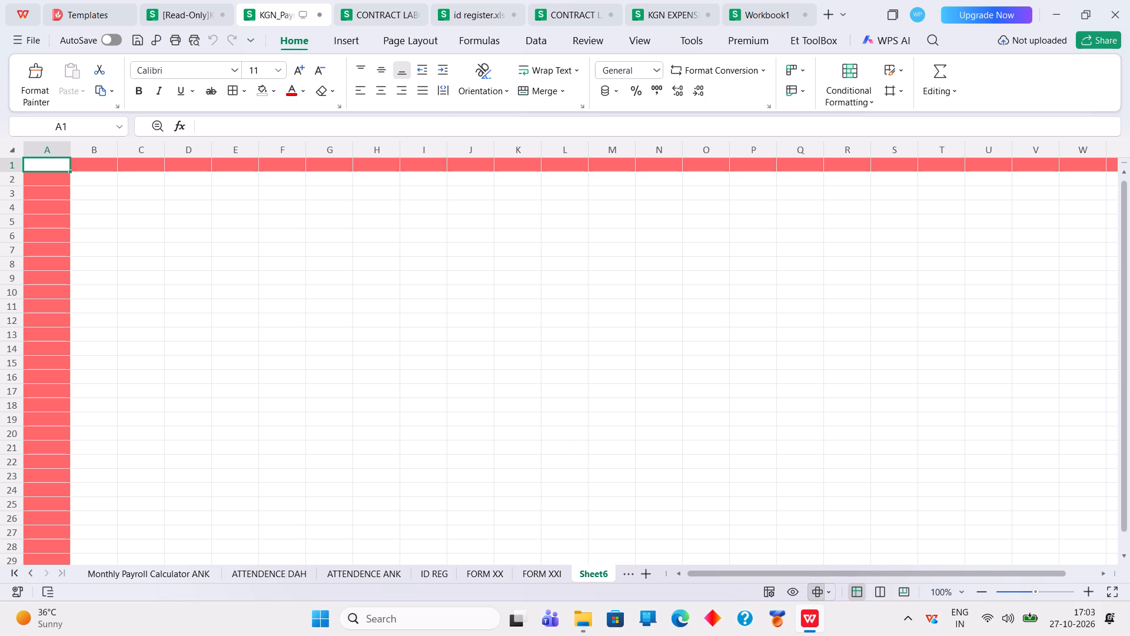
pyautogui.click(375, 15)
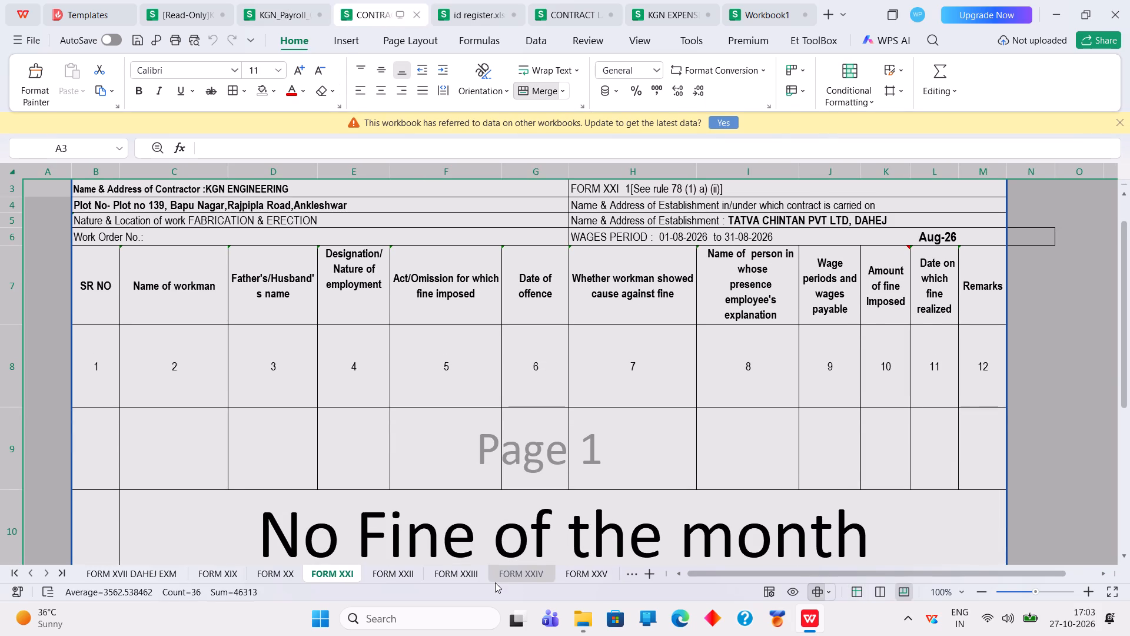
pyautogui.click(410, 573)
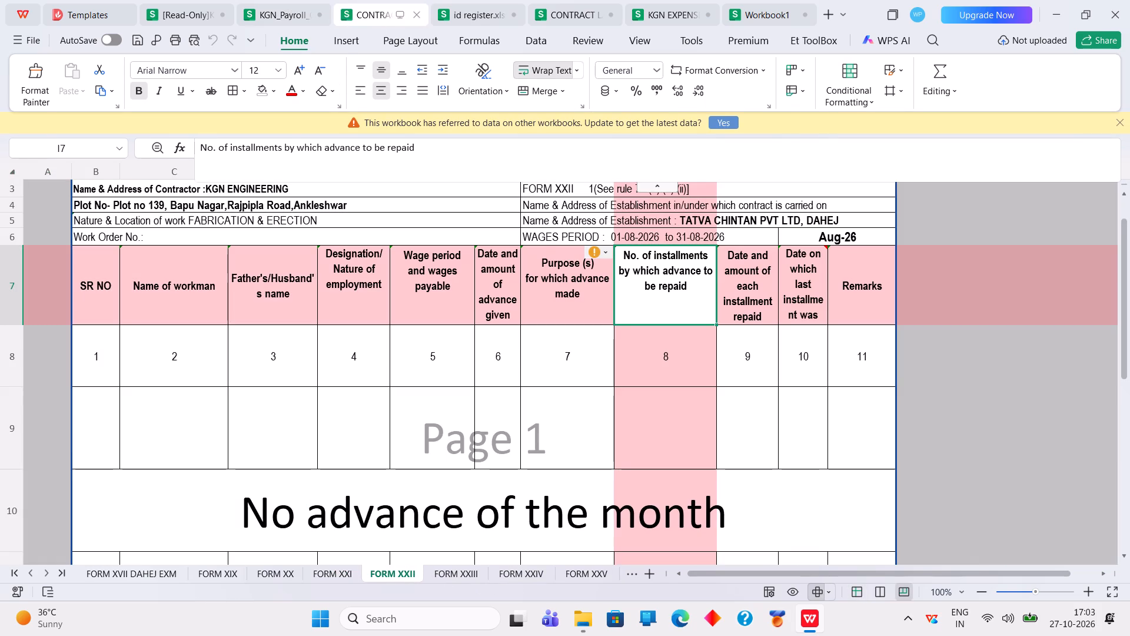
pyautogui.rightClick(12, 175)
pyautogui.click(29, 11)
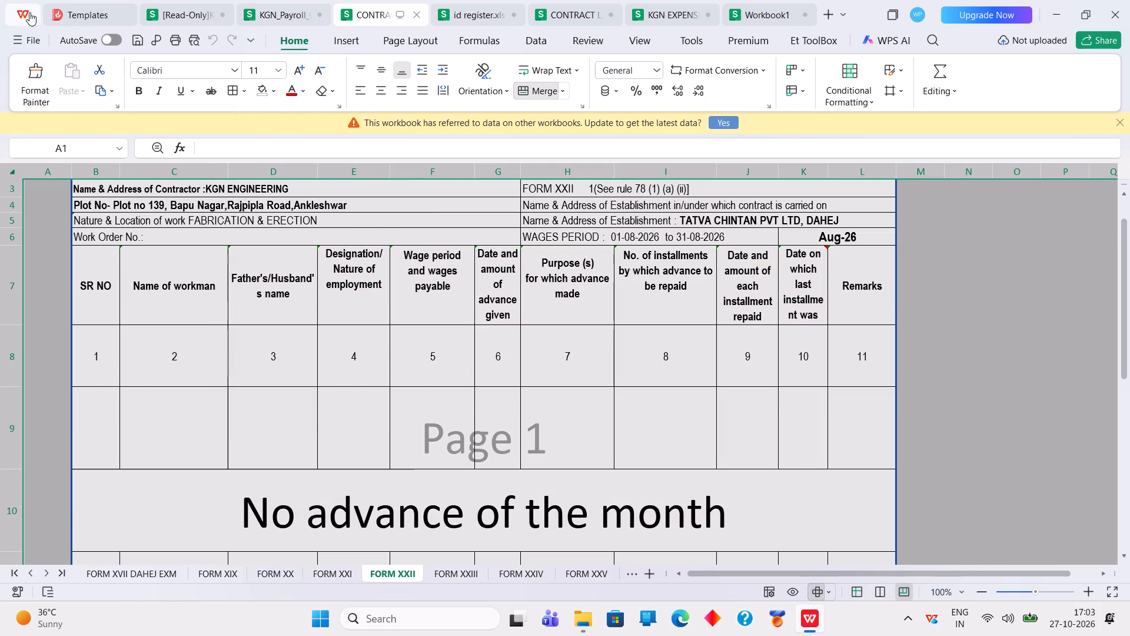
pyautogui.click(285, 8)
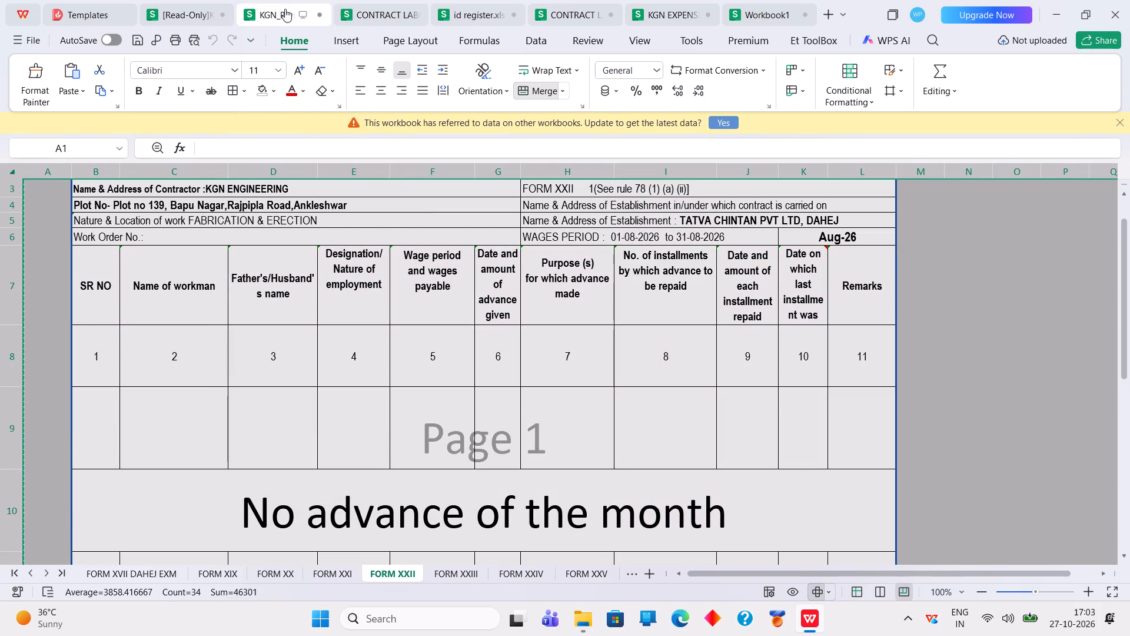
pyautogui.rightClick(10, 150)
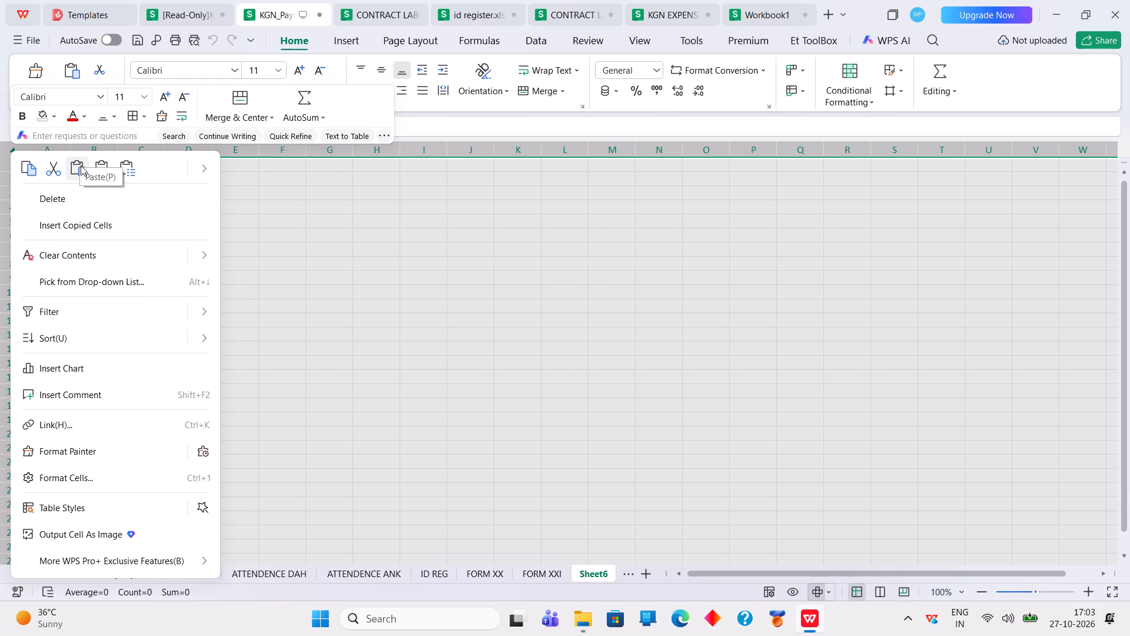
pyautogui.click(81, 166)
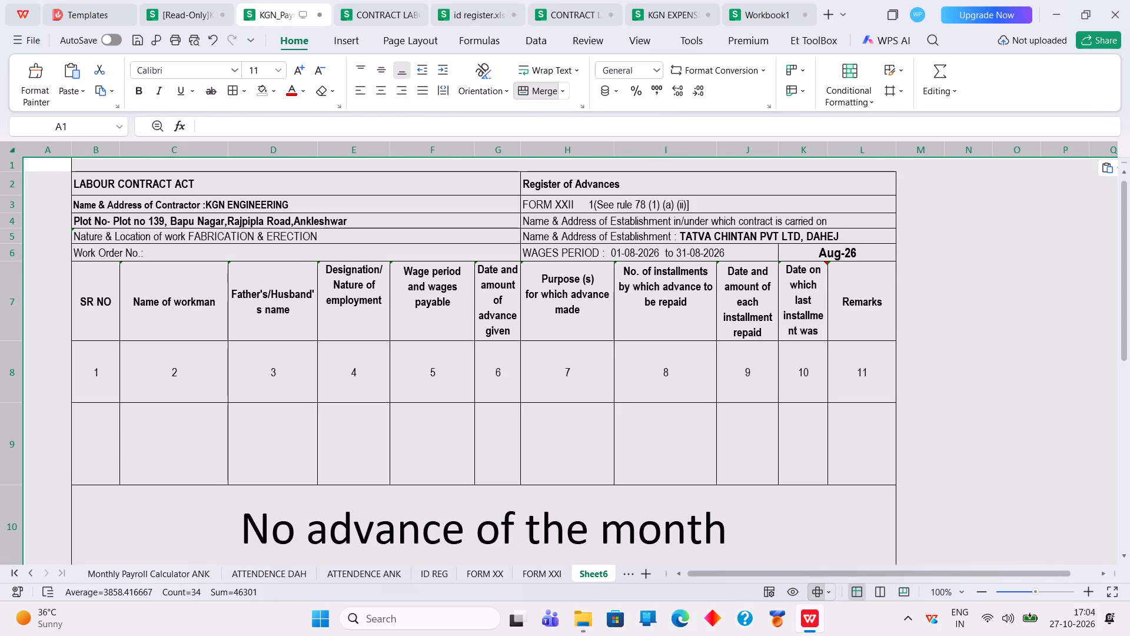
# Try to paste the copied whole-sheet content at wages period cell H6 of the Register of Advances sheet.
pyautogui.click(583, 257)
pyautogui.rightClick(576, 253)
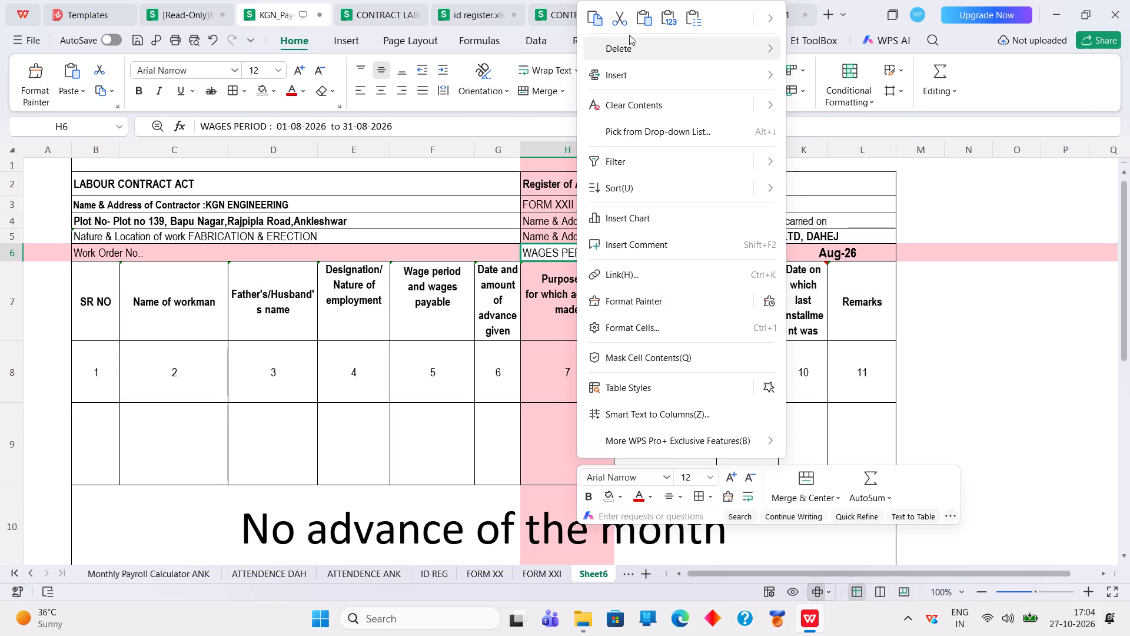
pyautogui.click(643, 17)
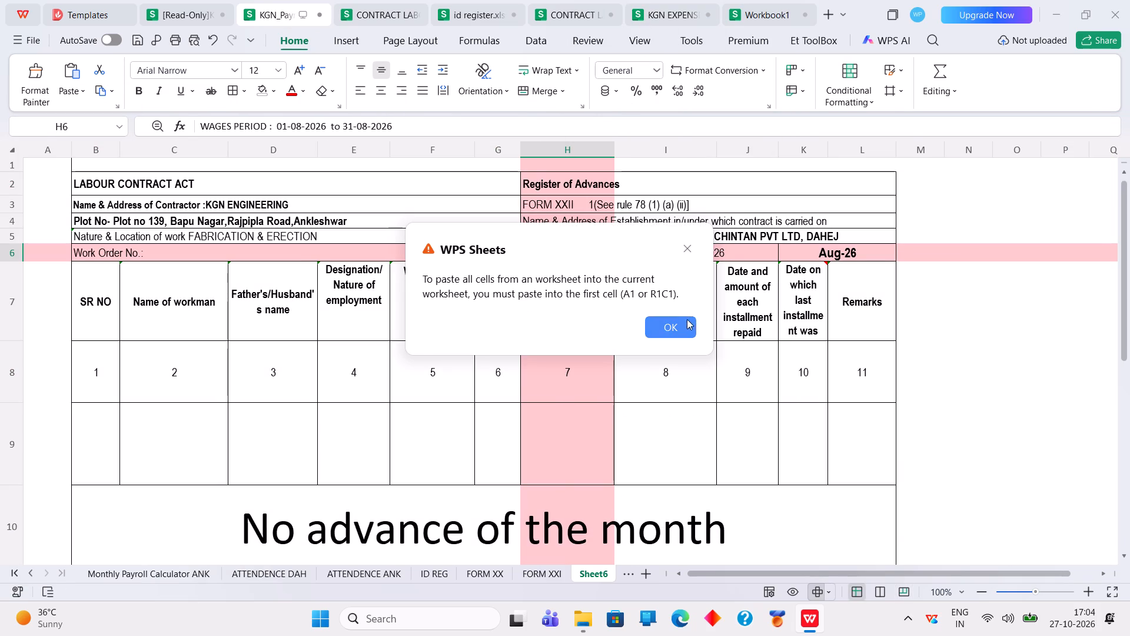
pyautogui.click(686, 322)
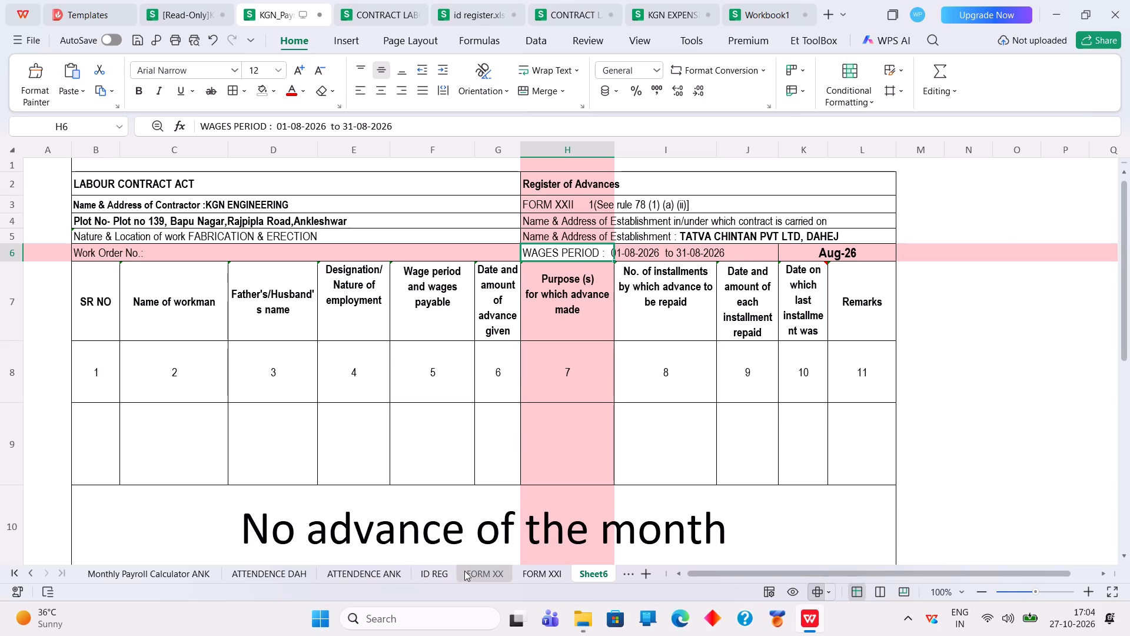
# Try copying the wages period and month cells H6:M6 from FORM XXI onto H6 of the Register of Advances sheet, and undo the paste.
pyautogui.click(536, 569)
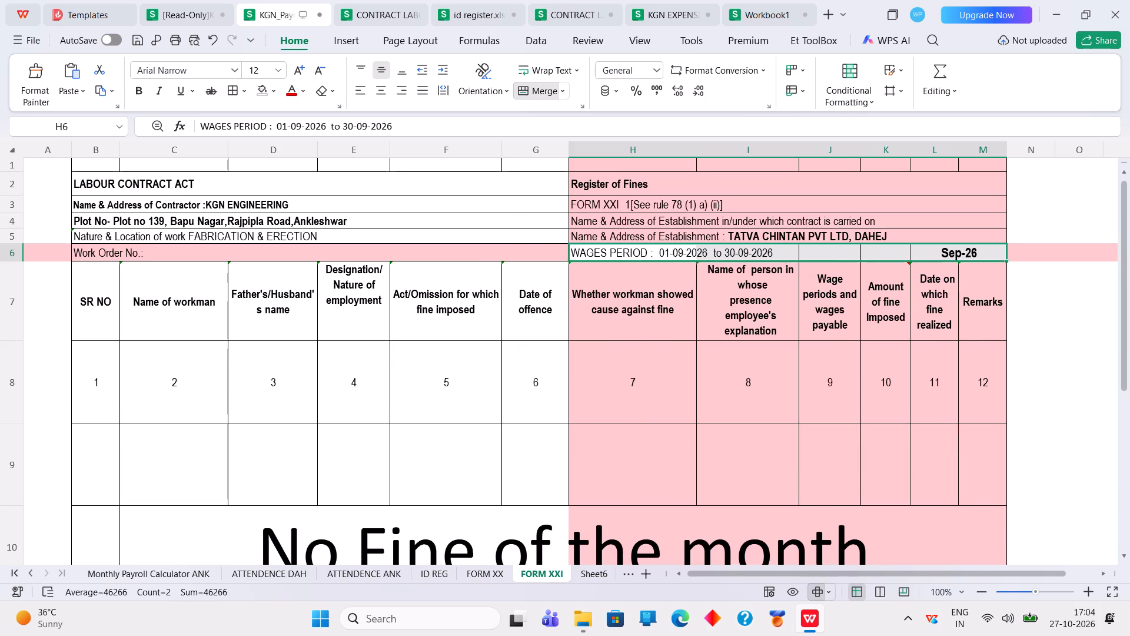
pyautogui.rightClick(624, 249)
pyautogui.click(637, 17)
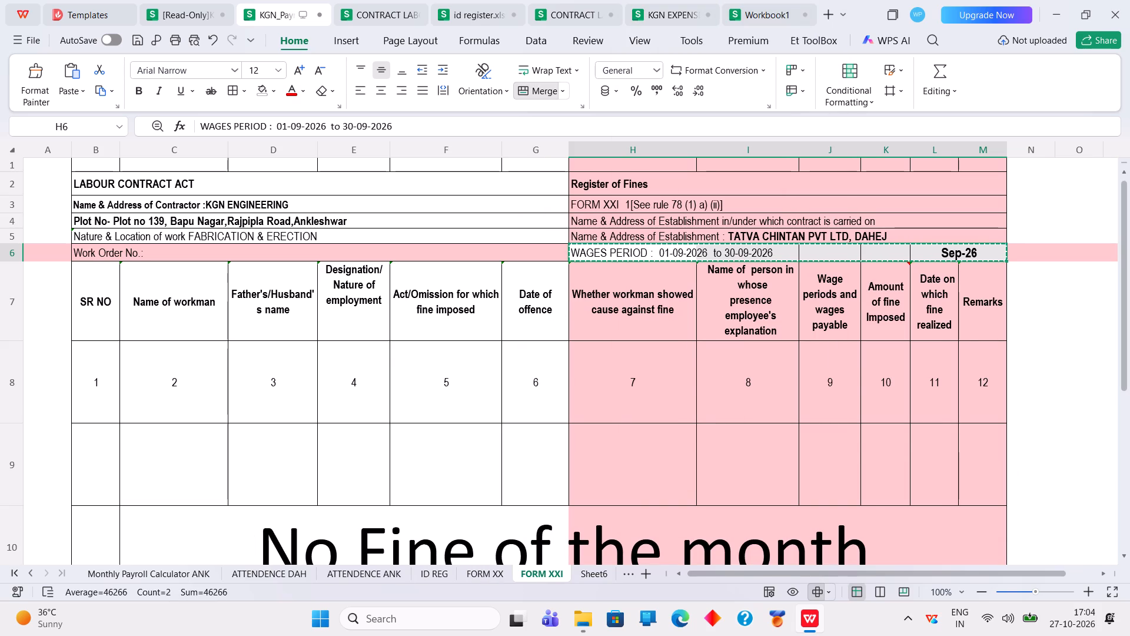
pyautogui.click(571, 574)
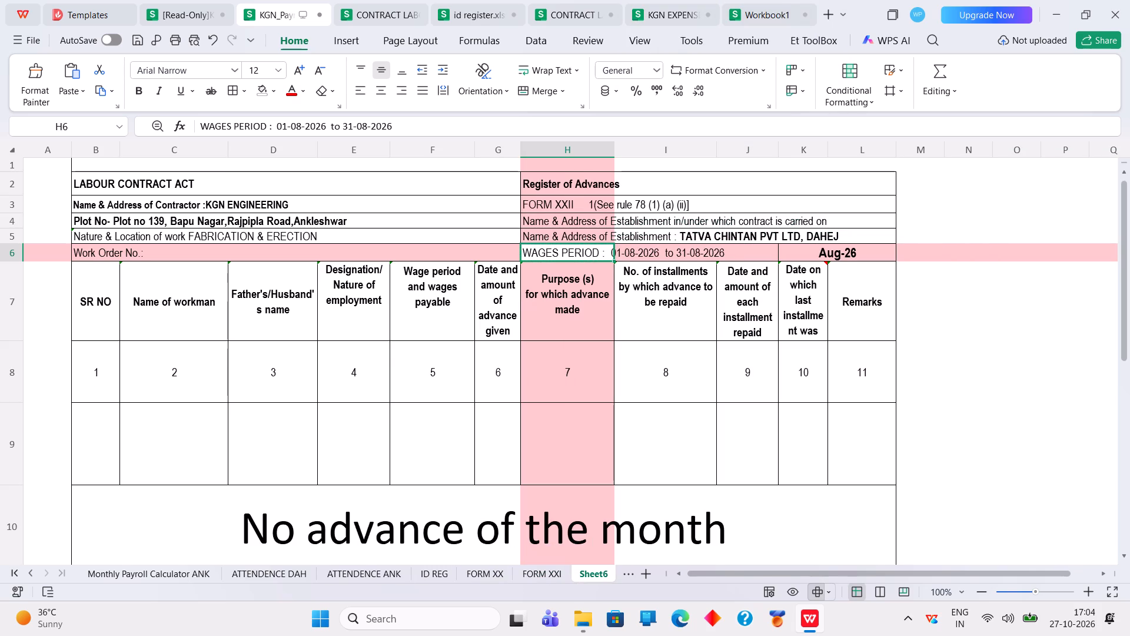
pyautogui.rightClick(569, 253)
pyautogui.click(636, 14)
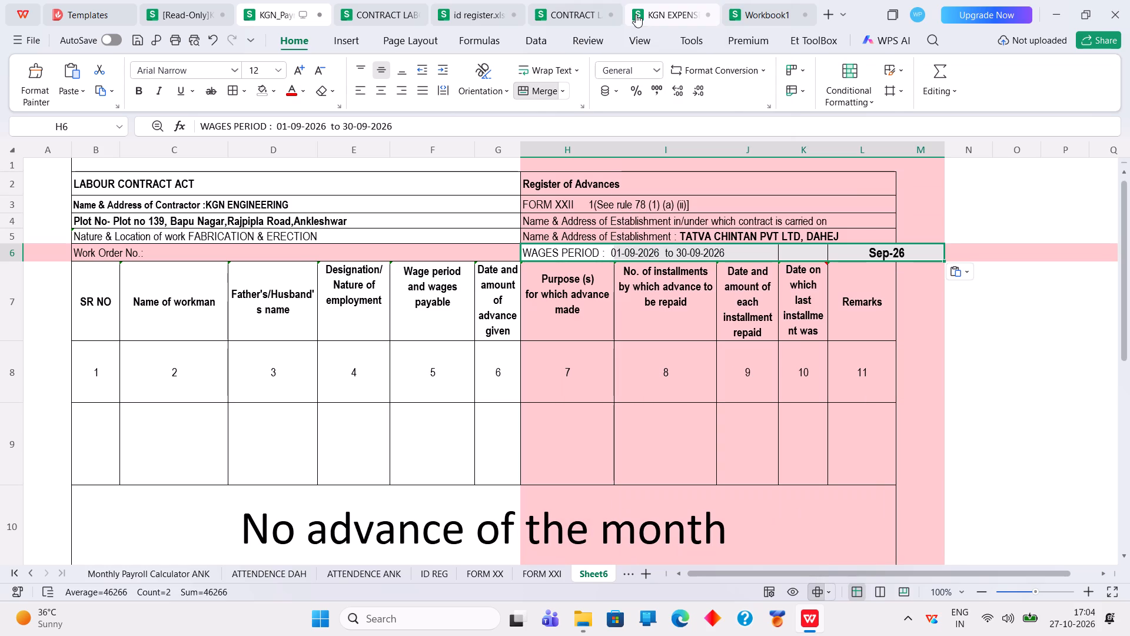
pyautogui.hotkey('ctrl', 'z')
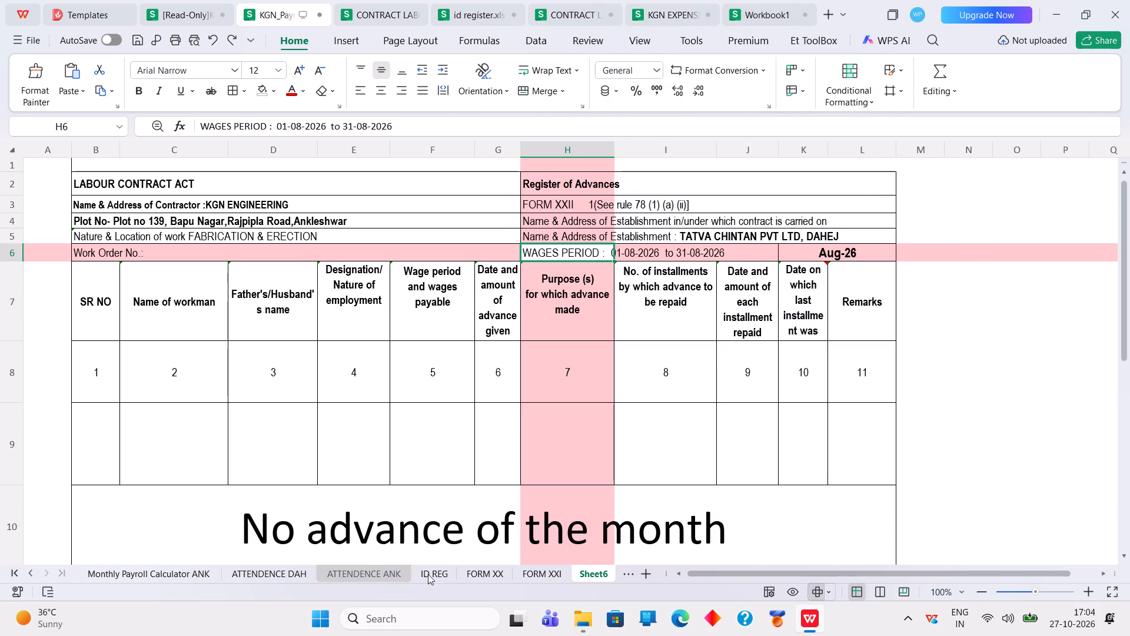
# Copy the September wages period cell H6 from FORM XX onto H6 of the Register of Advances sheet.
pyautogui.click(505, 571)
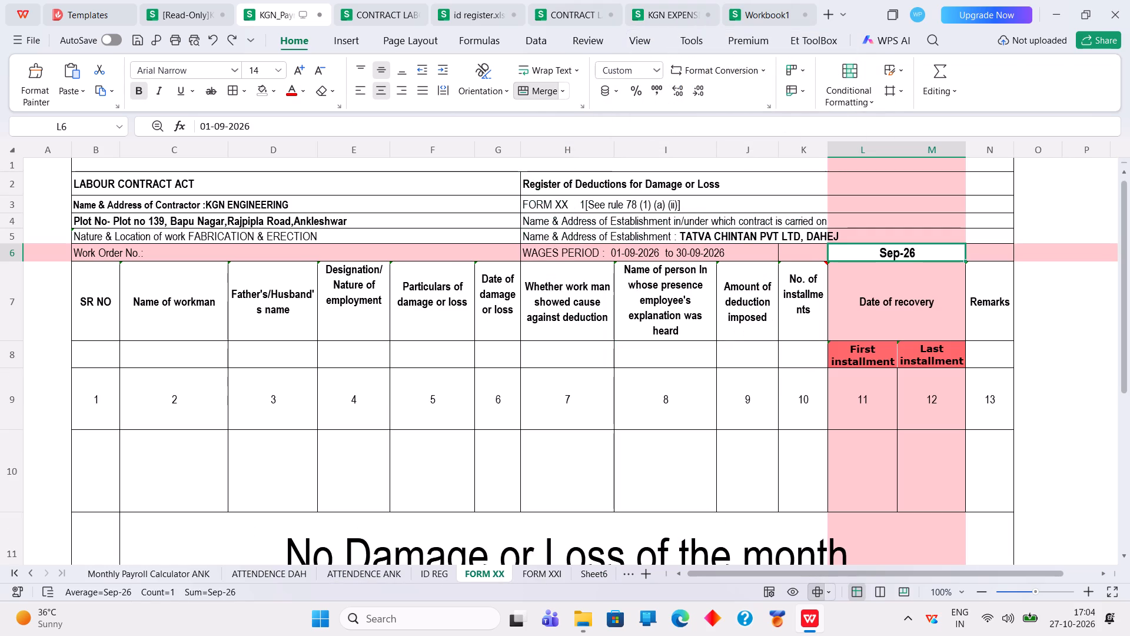
pyautogui.click(566, 253)
pyautogui.rightClick(566, 253)
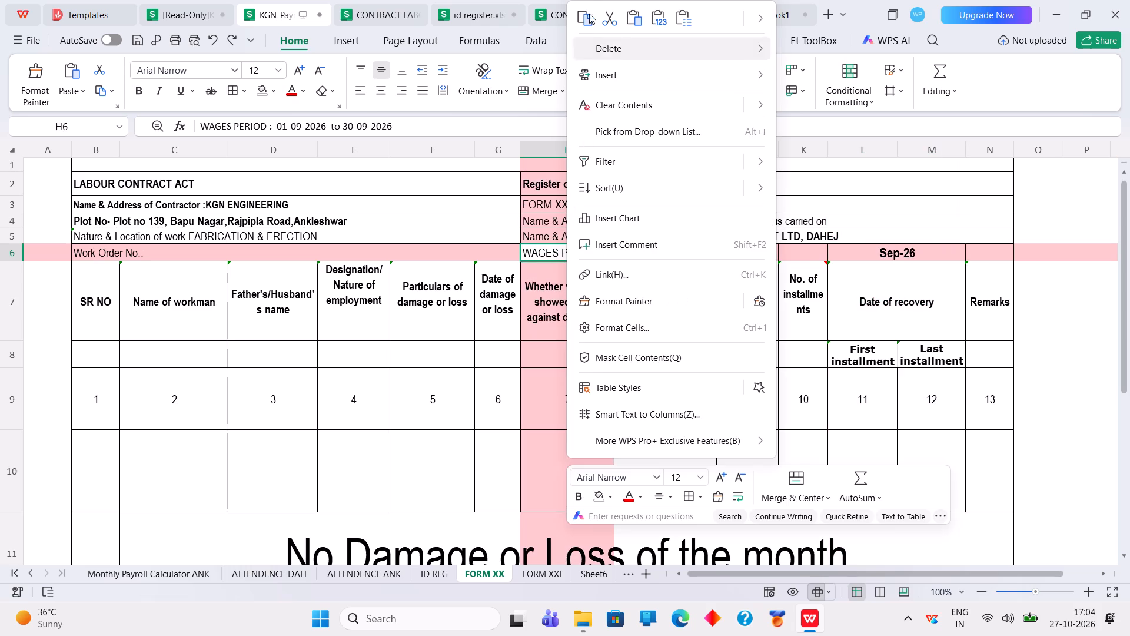
pyautogui.click(940, 300)
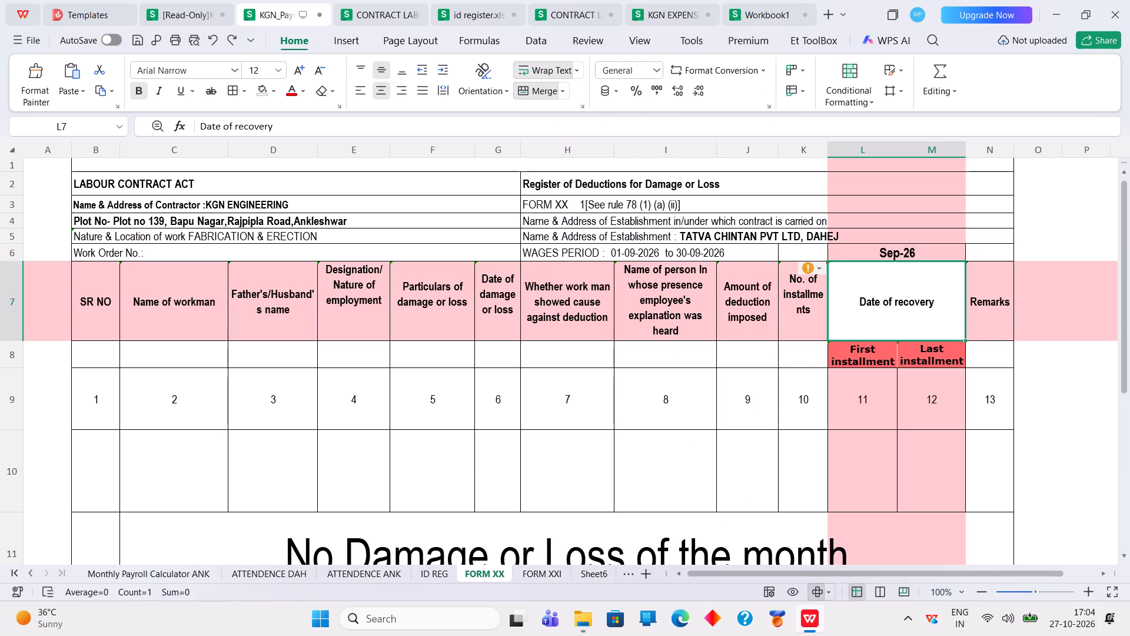
pyautogui.click(572, 255)
pyautogui.rightClick(572, 255)
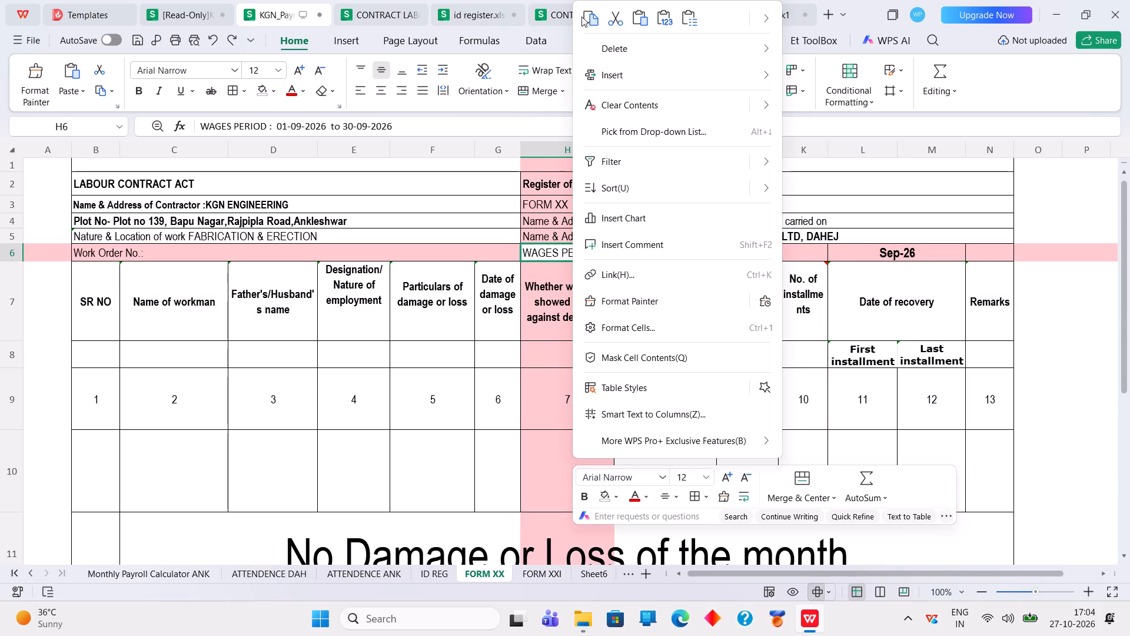
pyautogui.click(586, 19)
pyautogui.click(591, 577)
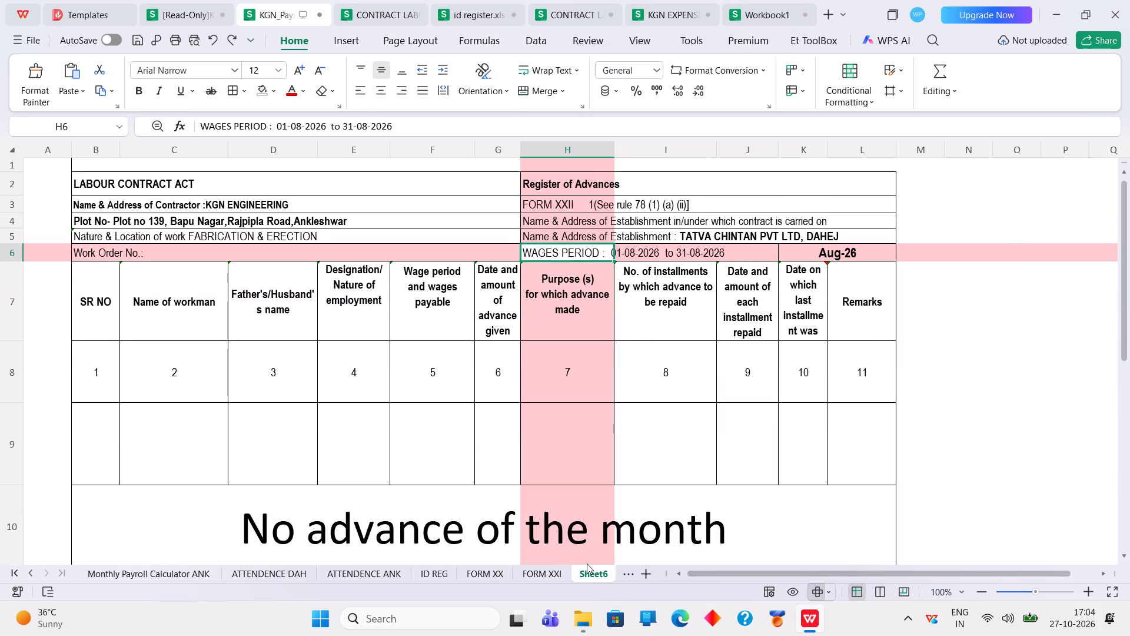
pyautogui.rightClick(574, 250)
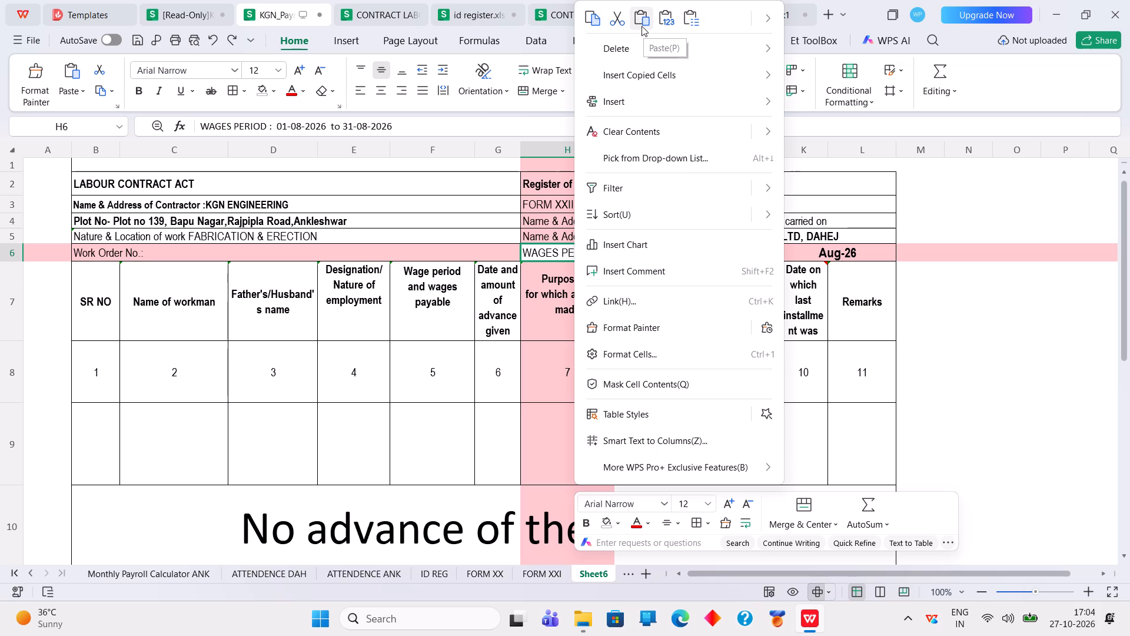
pyautogui.click(642, 24)
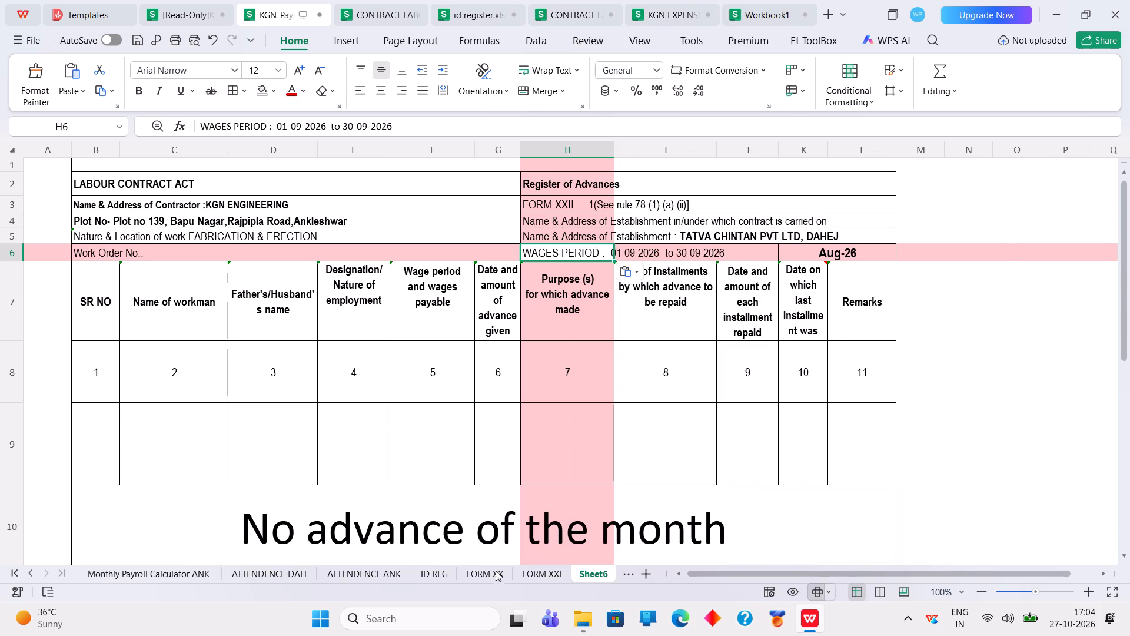
# Copy the Sep-26 month cell L6 from FORM XXI onto month cell K6 of the Register of Advances sheet.
pyautogui.click(539, 575)
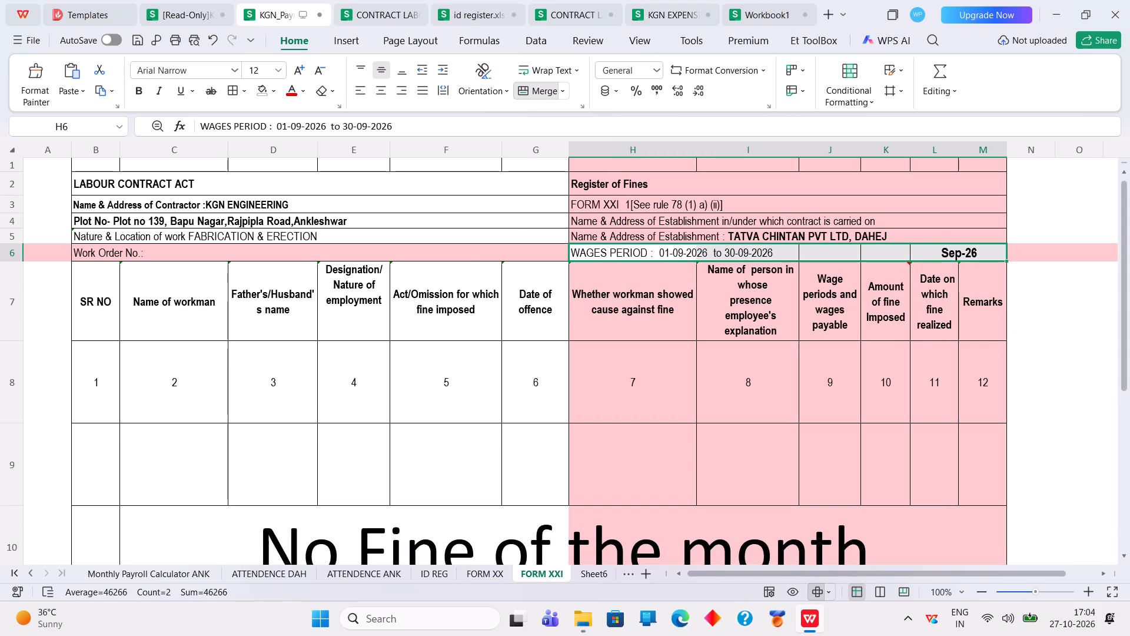
pyautogui.click(939, 251)
pyautogui.rightClick(939, 251)
pyautogui.click(750, 14)
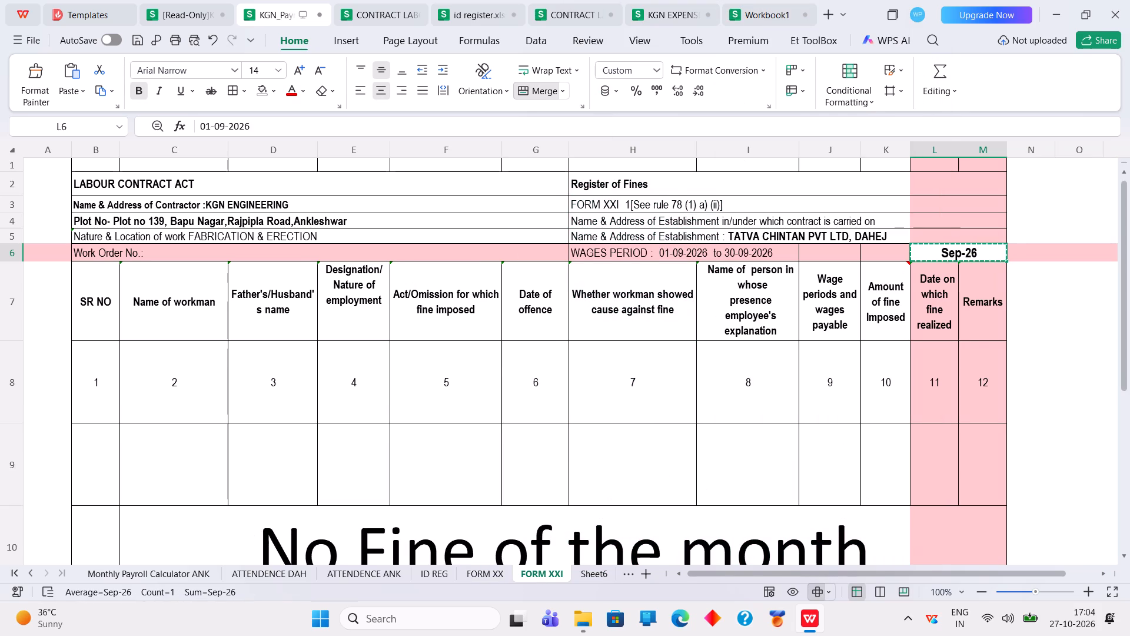
pyautogui.click(604, 569)
pyautogui.rightClick(820, 251)
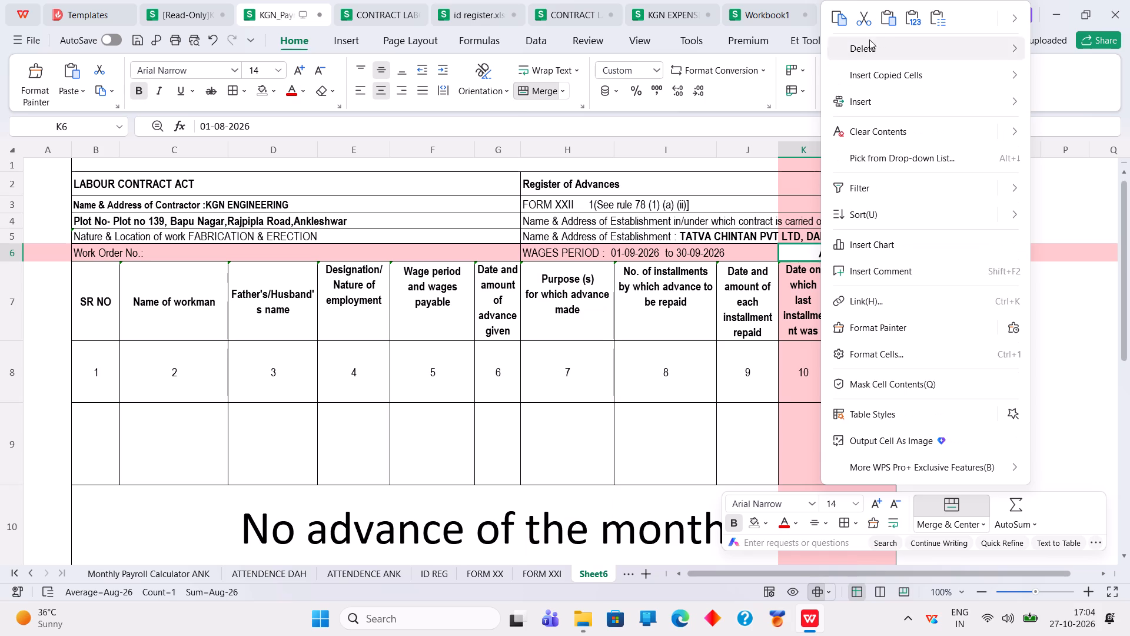
pyautogui.click(892, 19)
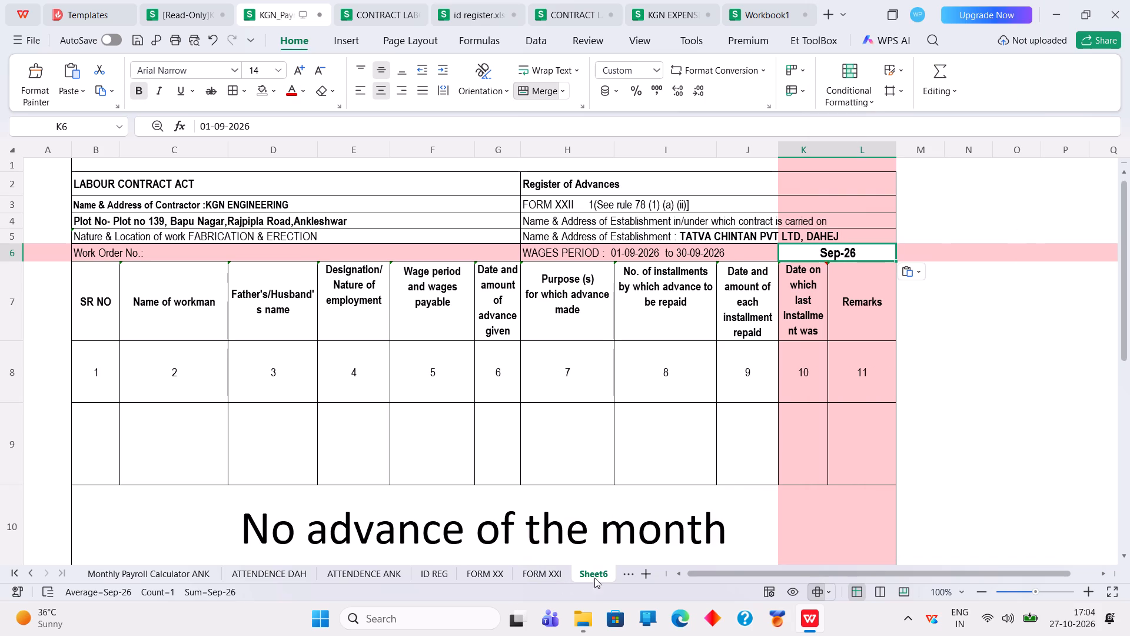
# Rename the Register of Advances sheet as FORM XXII.
pyautogui.rightClick(597, 573)
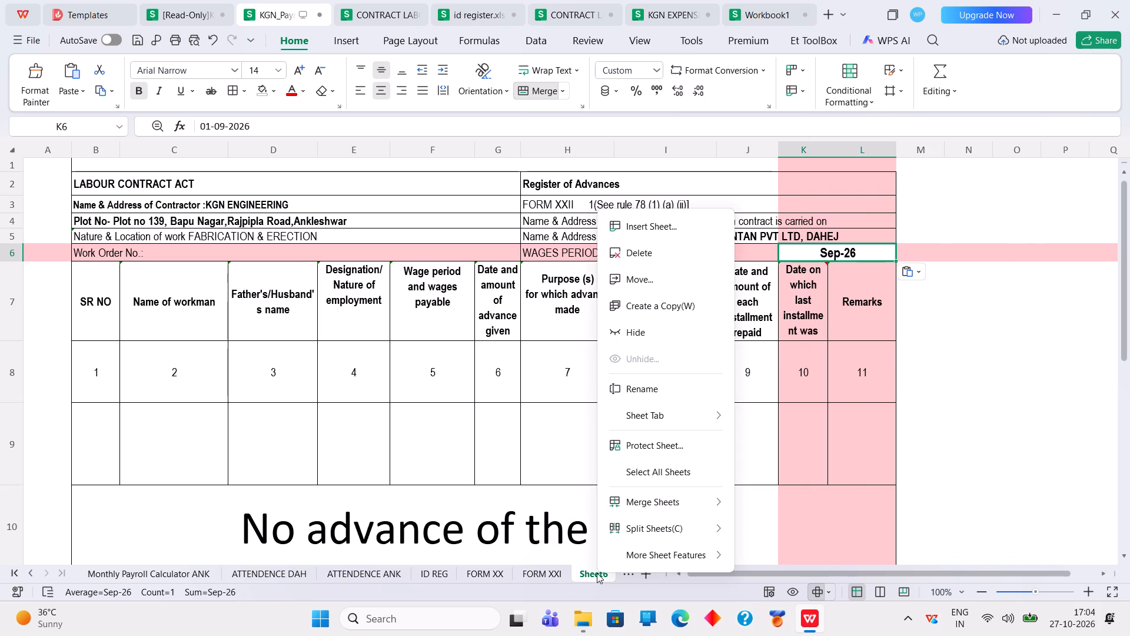
pyautogui.write('FORM')
pyautogui.press('space')
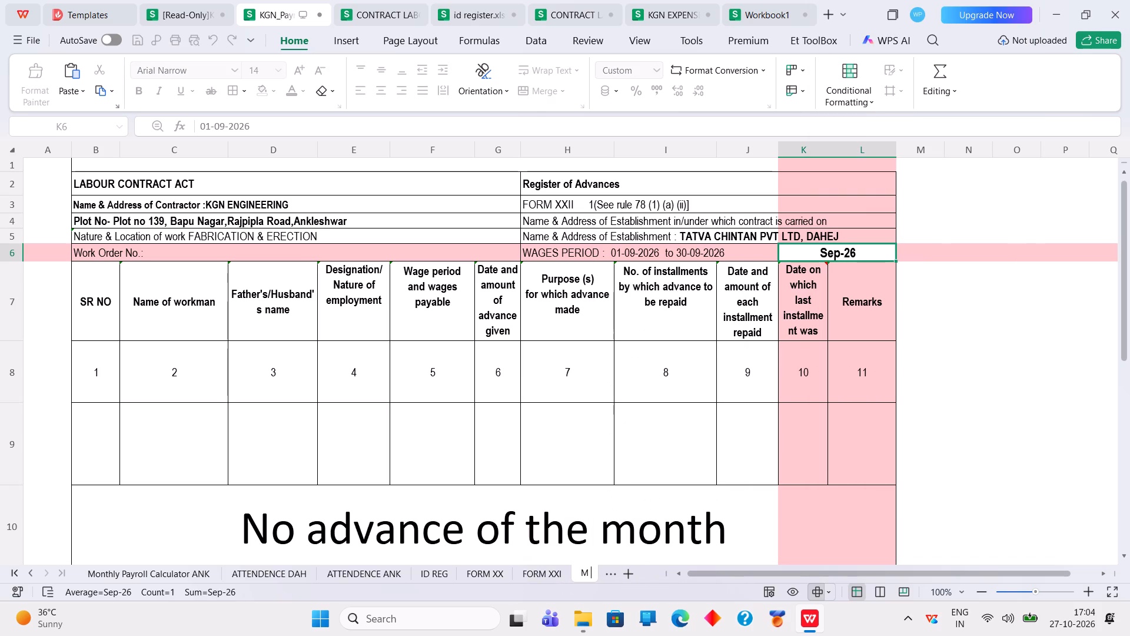
pyautogui.press('BackSpace')
pyautogui.press('BackSpace')
pyautogui.press('BackSpace')
pyautogui.press('f')
pyautogui.write('ORM')
pyautogui.press('space')
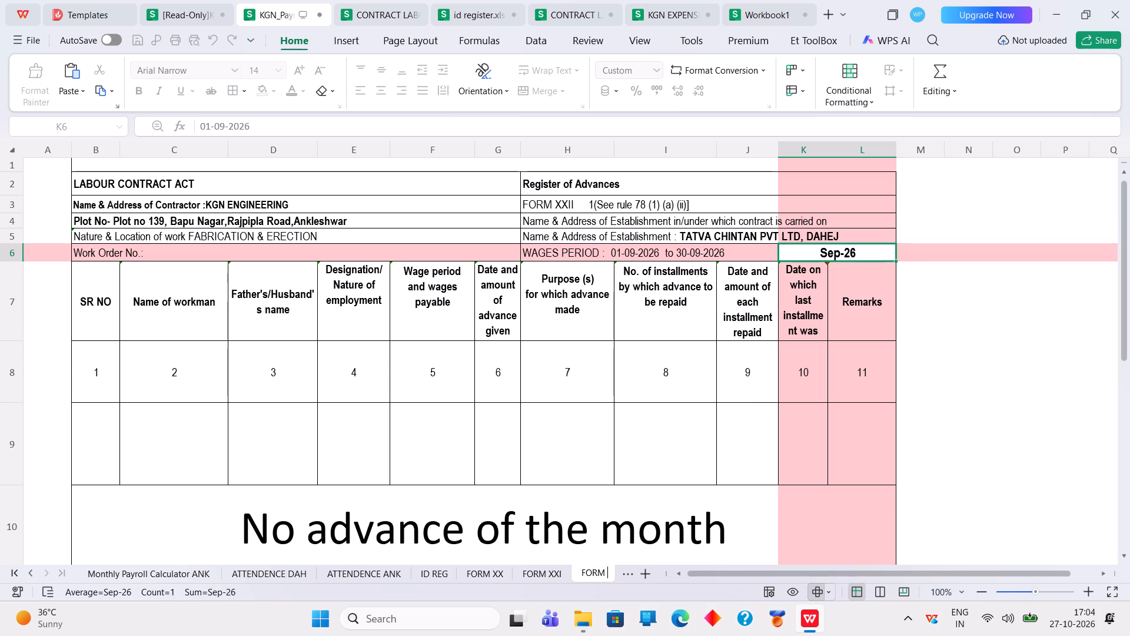
pyautogui.write('XX1')
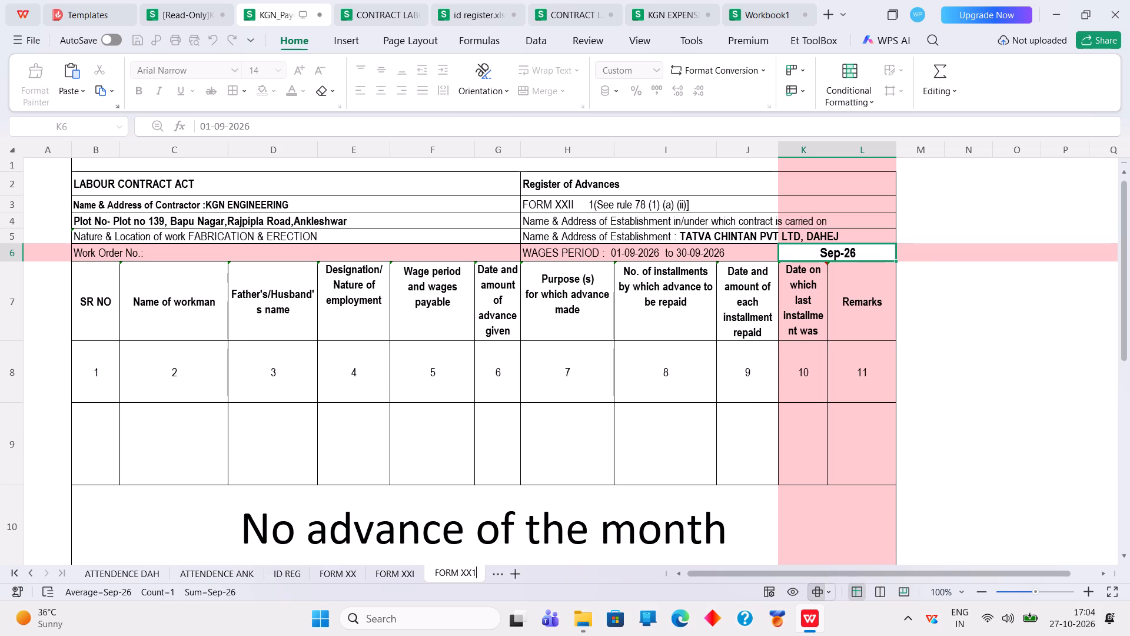
pyautogui.press('BackSpace')
pyautogui.write('11')
pyautogui.press('BackSpace')
pyautogui.press('BackSpace')
pyautogui.write('II')
pyautogui.doubleClick(593, 503)
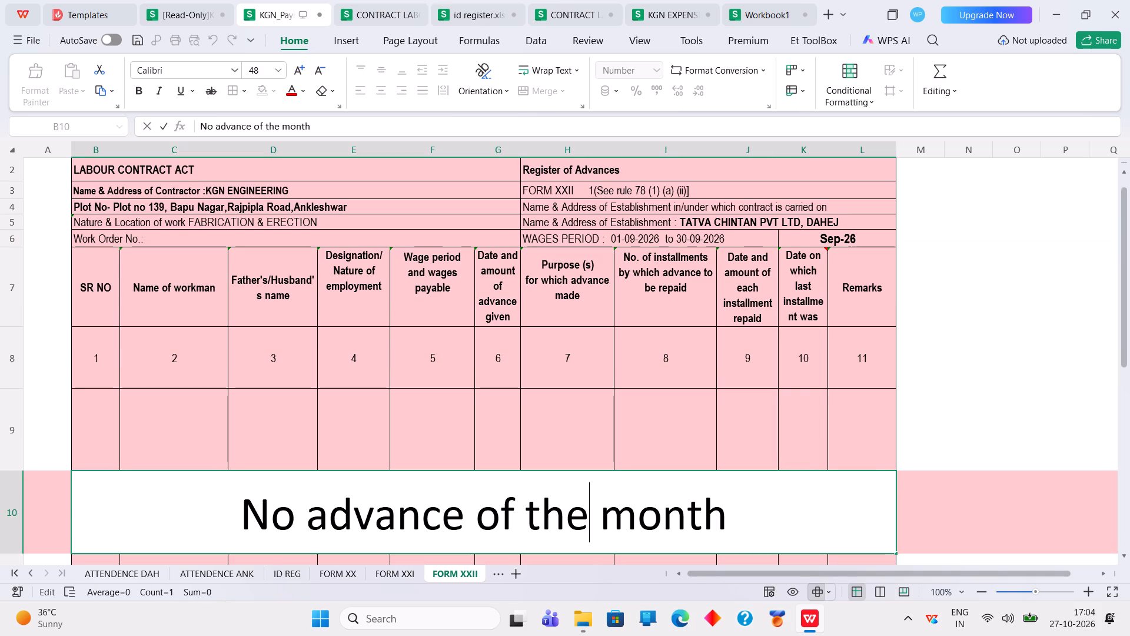
# Add a sheet after FORM XXII and paste into it the entire FORM XXIII sheet from the CONTRACT LAB workbook.
pyautogui.click(514, 575)
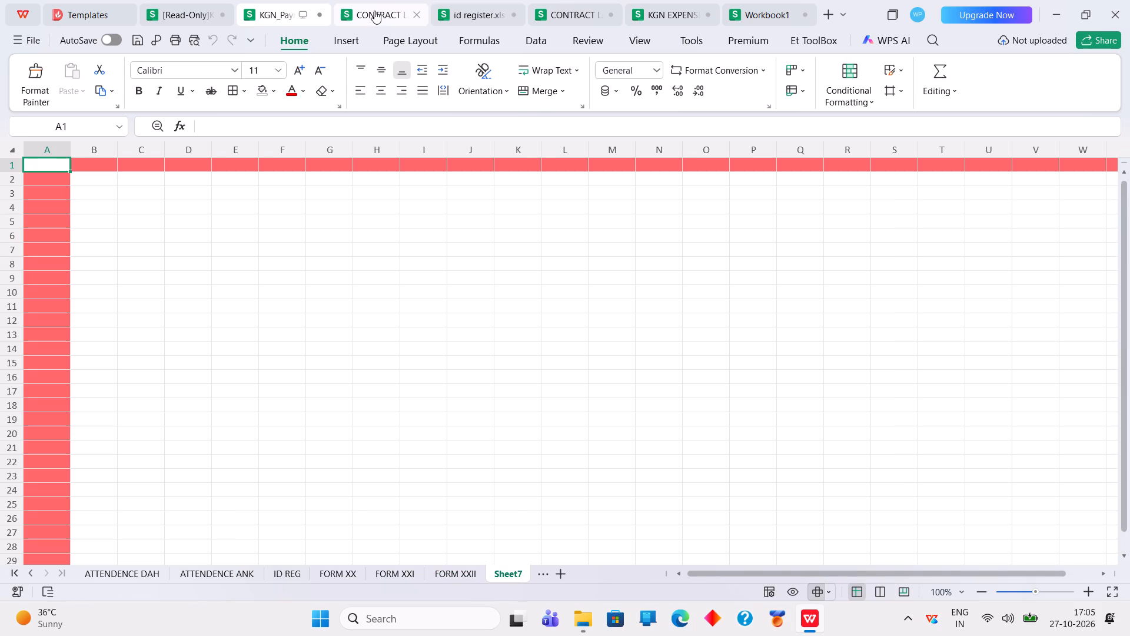
pyautogui.click(374, 11)
pyautogui.click(464, 574)
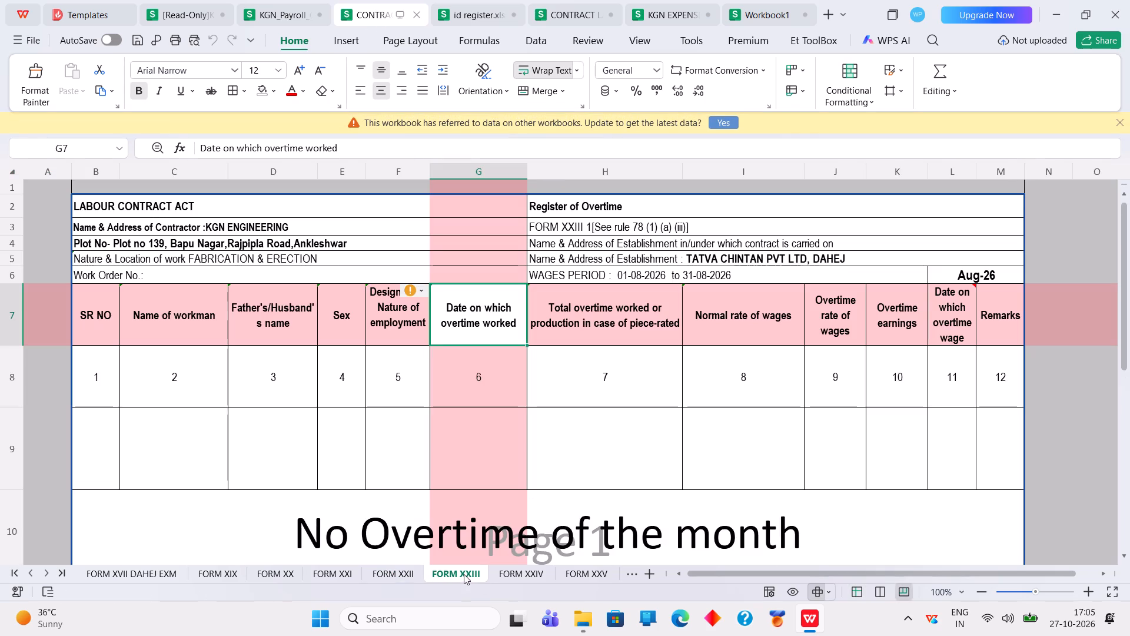
pyautogui.click(11, 172)
pyautogui.rightClick(11, 172)
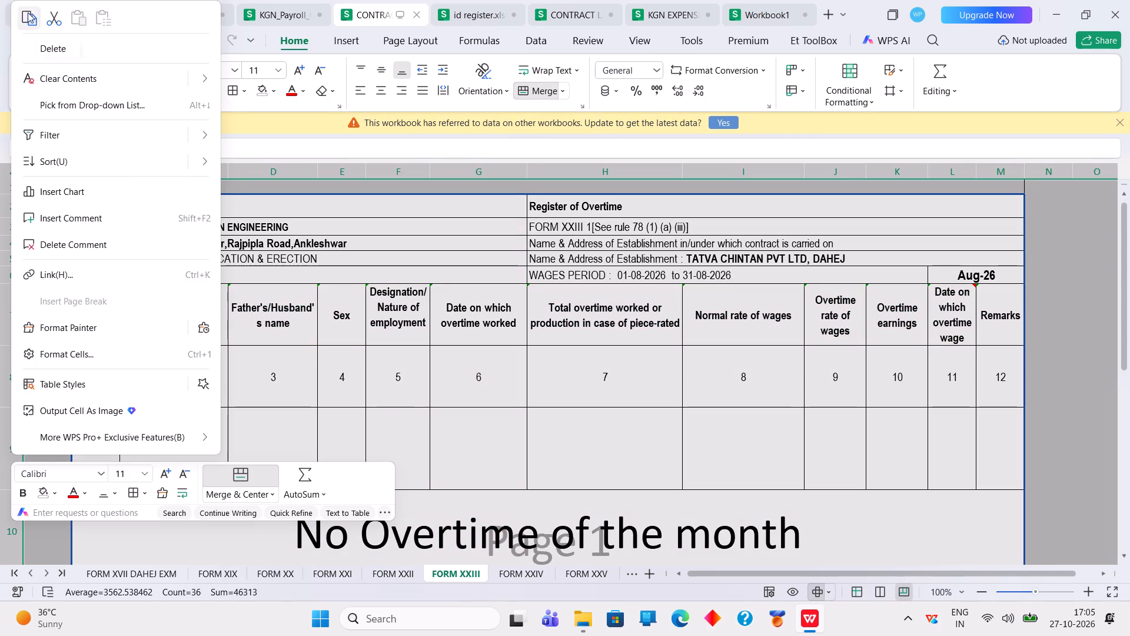
pyautogui.click(23, 6)
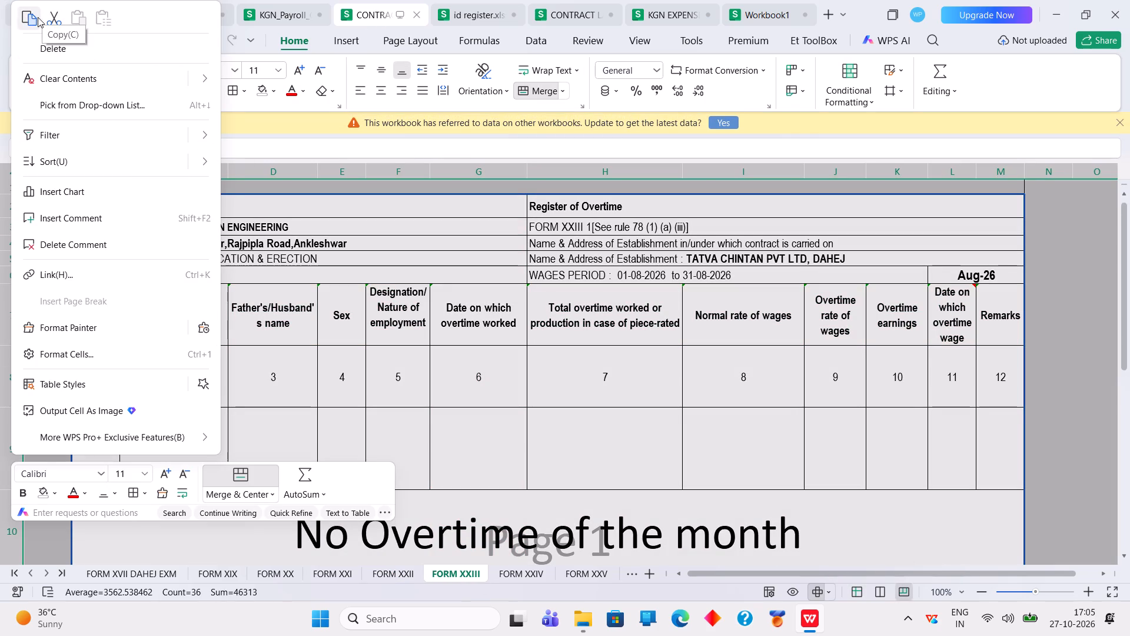
pyautogui.click(34, 18)
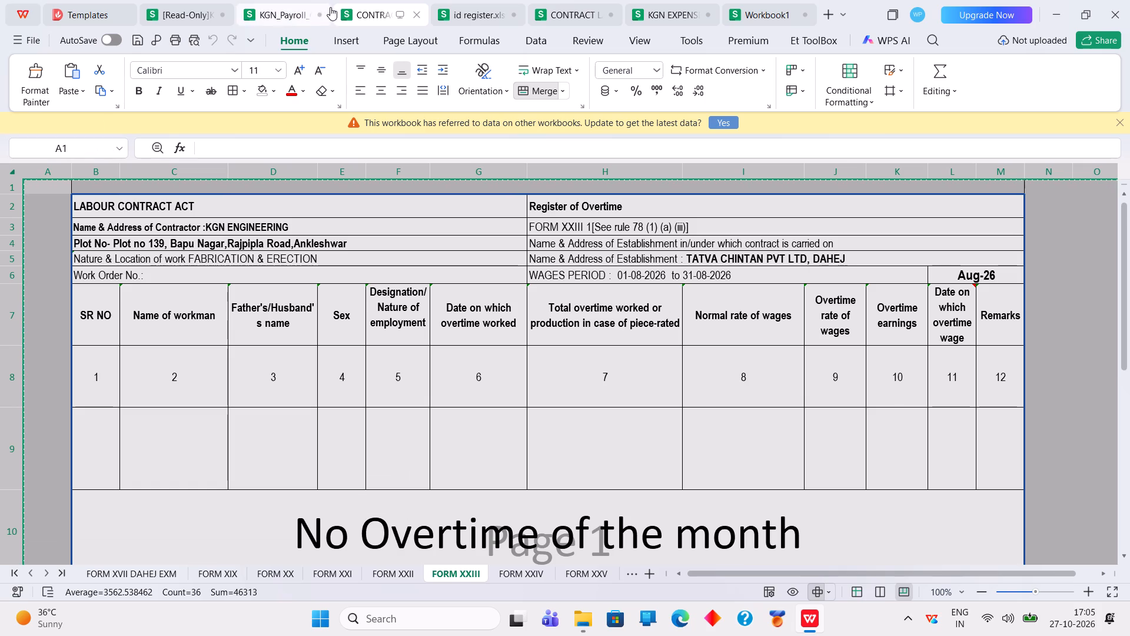
pyautogui.click(284, 5)
pyautogui.rightClick(18, 148)
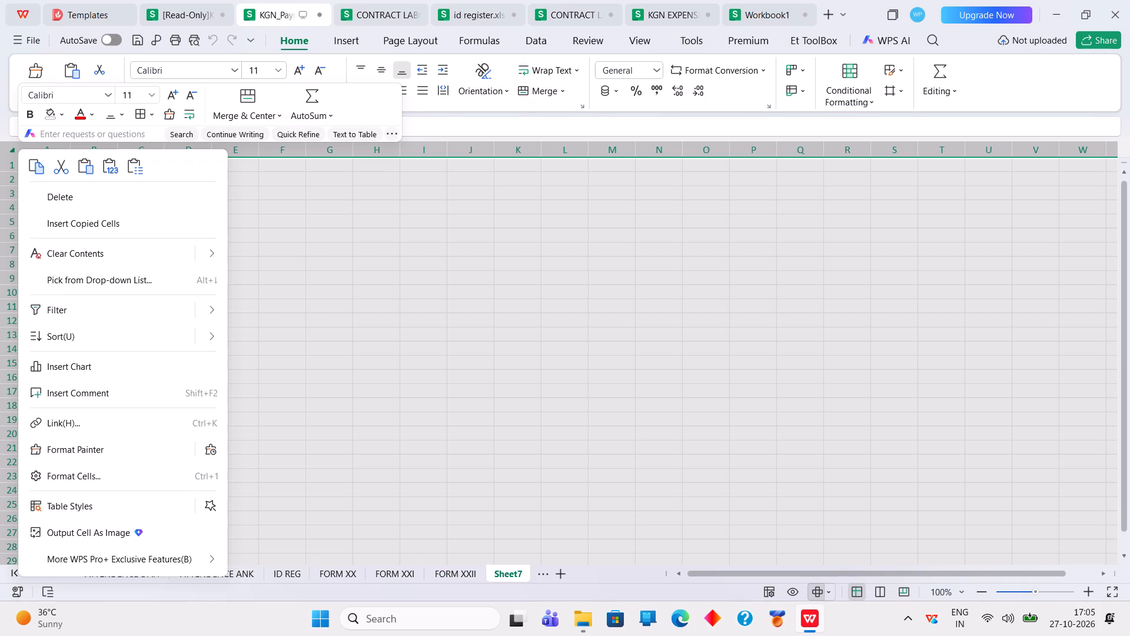
pyautogui.click(91, 162)
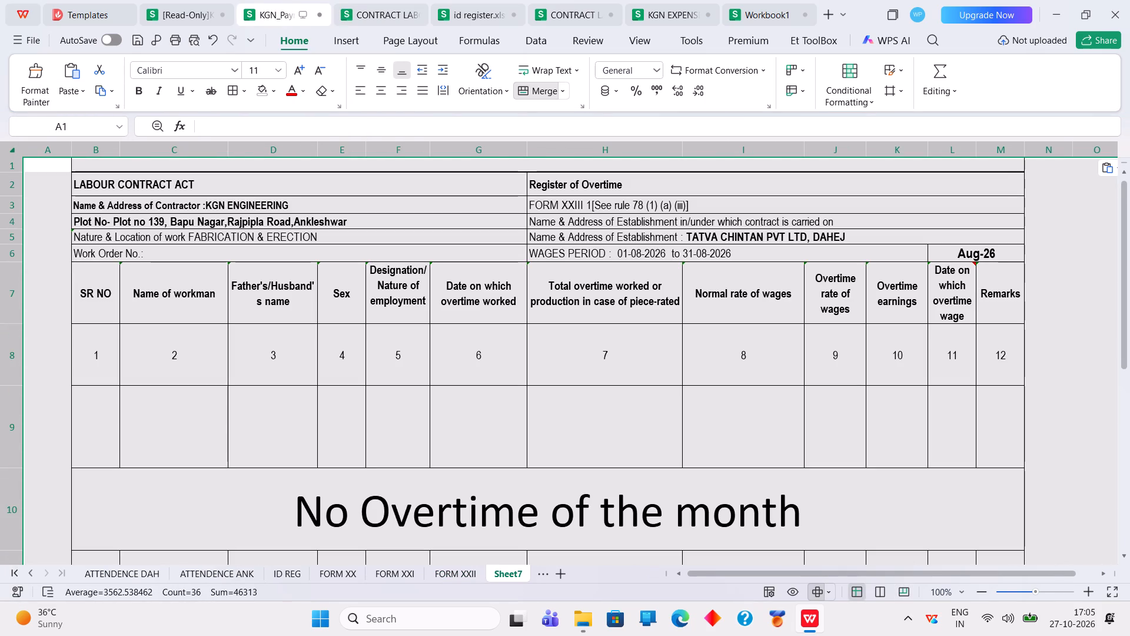
# Copy the September wages period cell H6 from FORM XXII onto H6 of the Register of Overtime sheet.
pyautogui.click(629, 243)
pyautogui.click(628, 259)
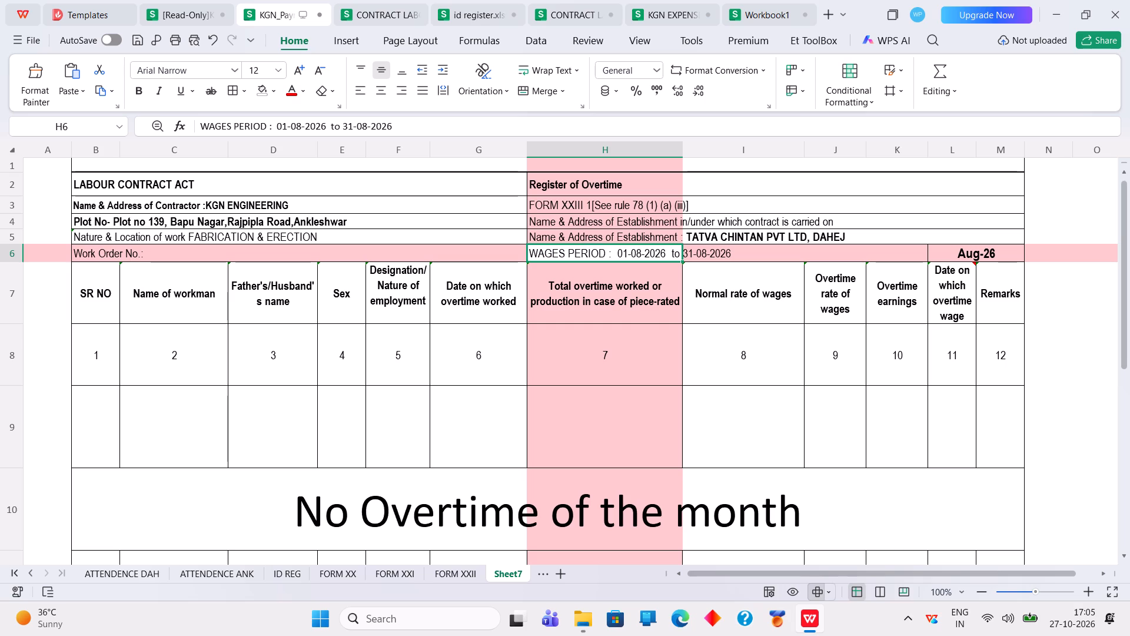
pyautogui.click(467, 572)
pyautogui.click(566, 234)
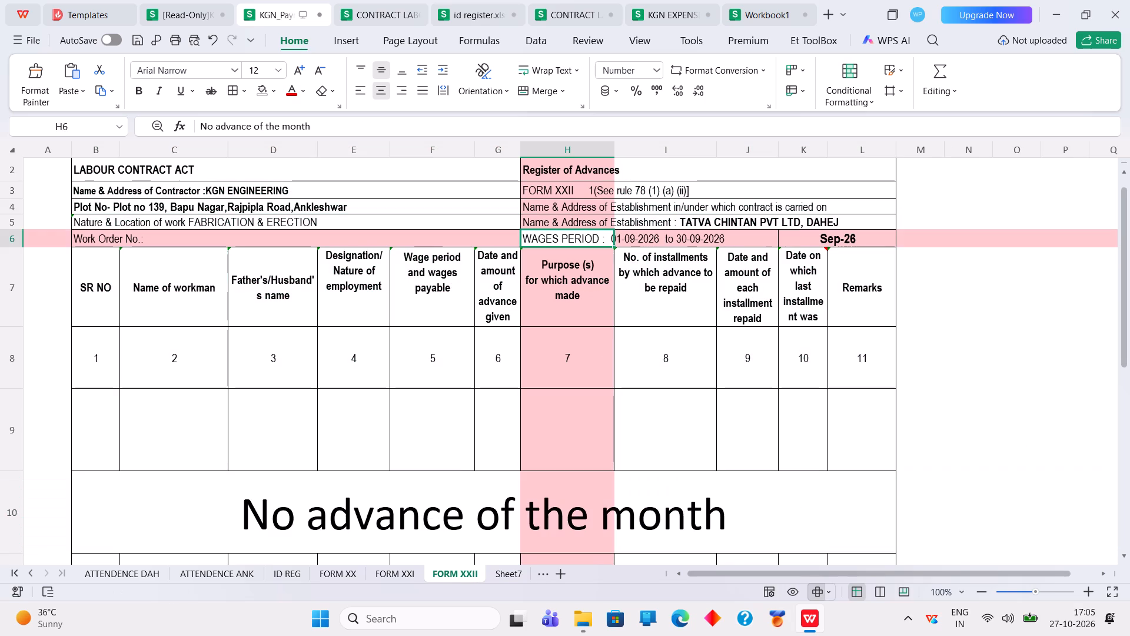
pyautogui.hotkey('ctrl', 'c')
pyautogui.hotkey('ctrl', 'c')
pyautogui.hotkey('ctrl', 'c')
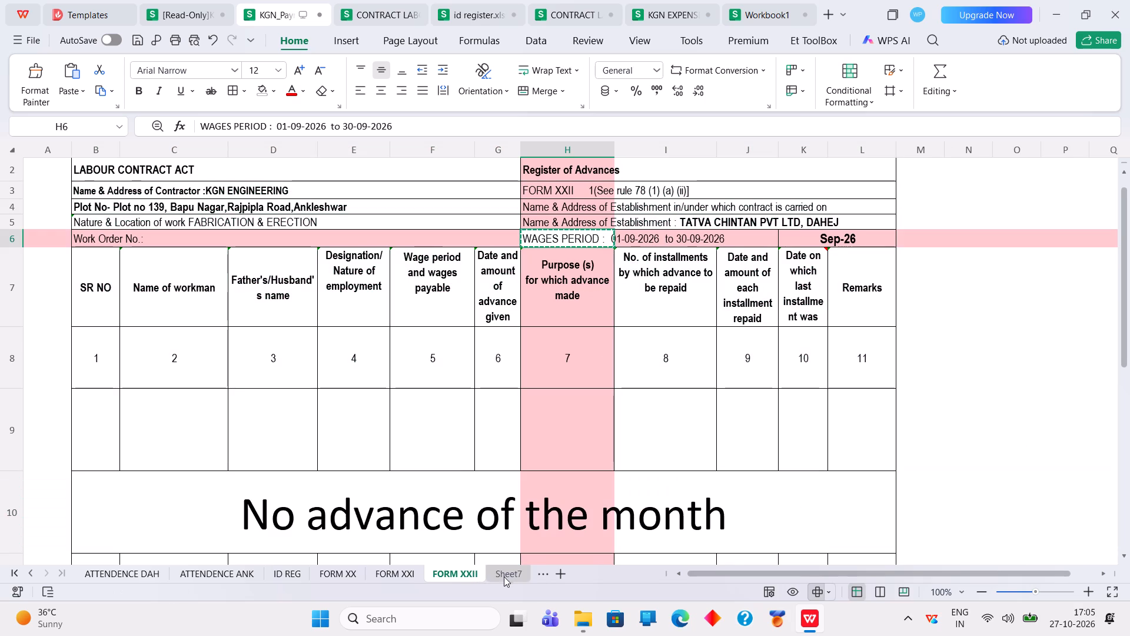
pyautogui.click(498, 577)
pyautogui.click(599, 253)
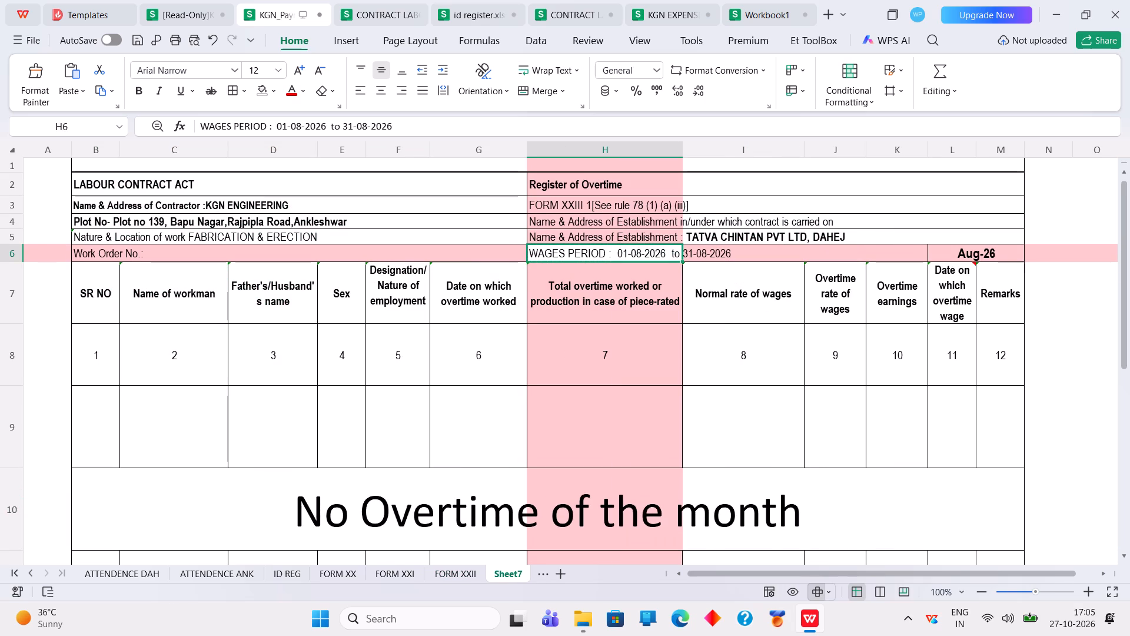
pyautogui.hotkey('ctrl', 'v')
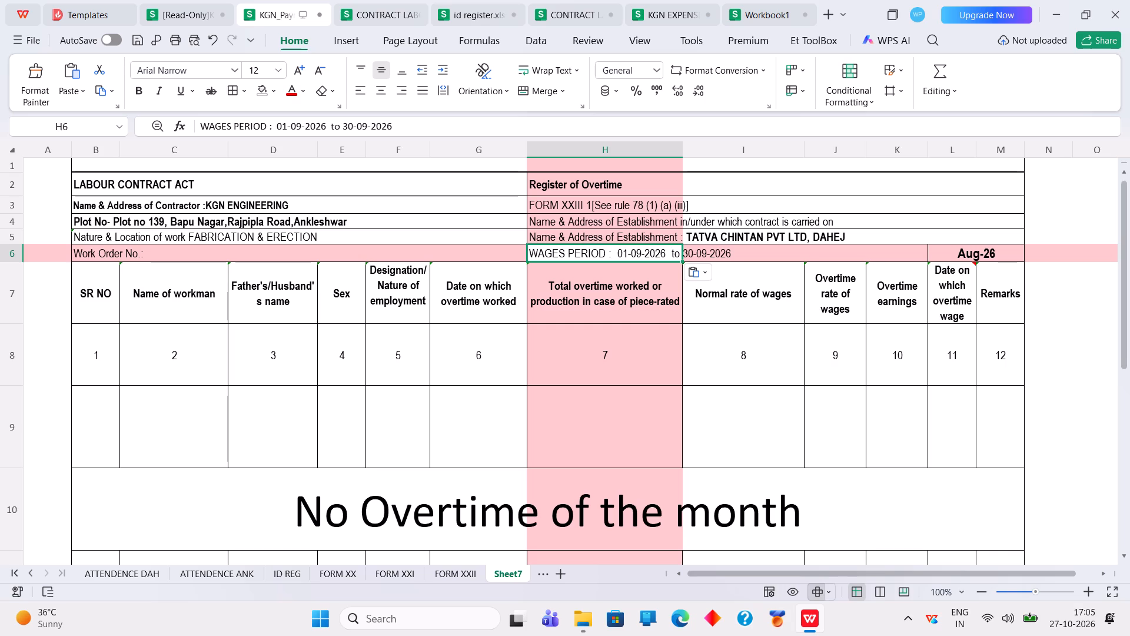
# Copy the Sep-26 month cell K6 from FORM XXII onto month cell L6 of the Register of Overtime sheet.
pyautogui.click(463, 575)
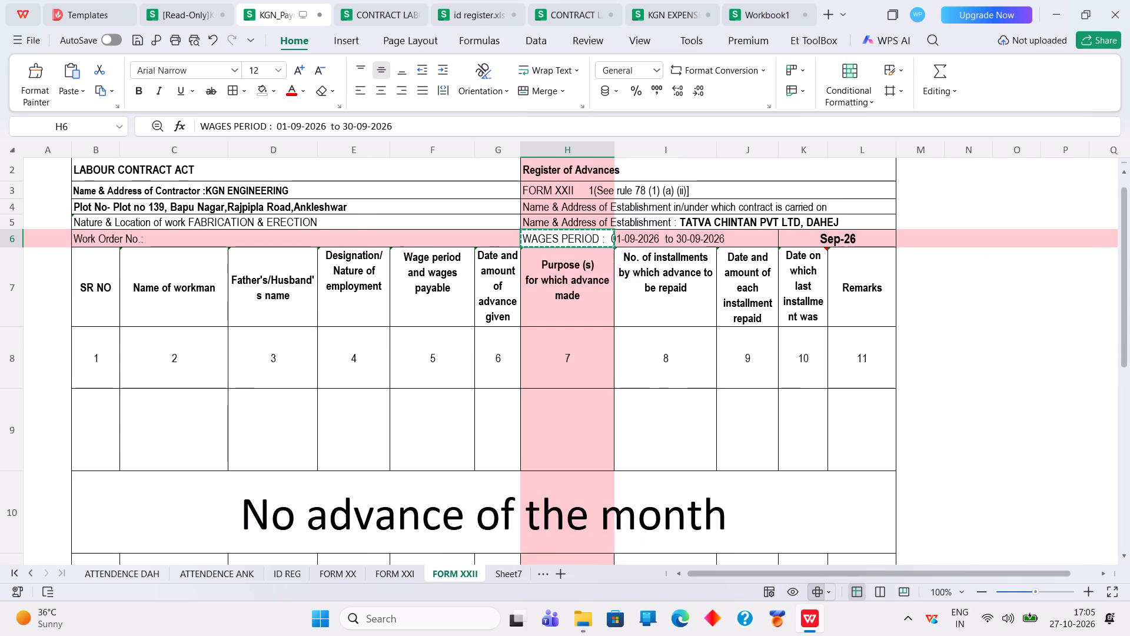
pyautogui.click(829, 234)
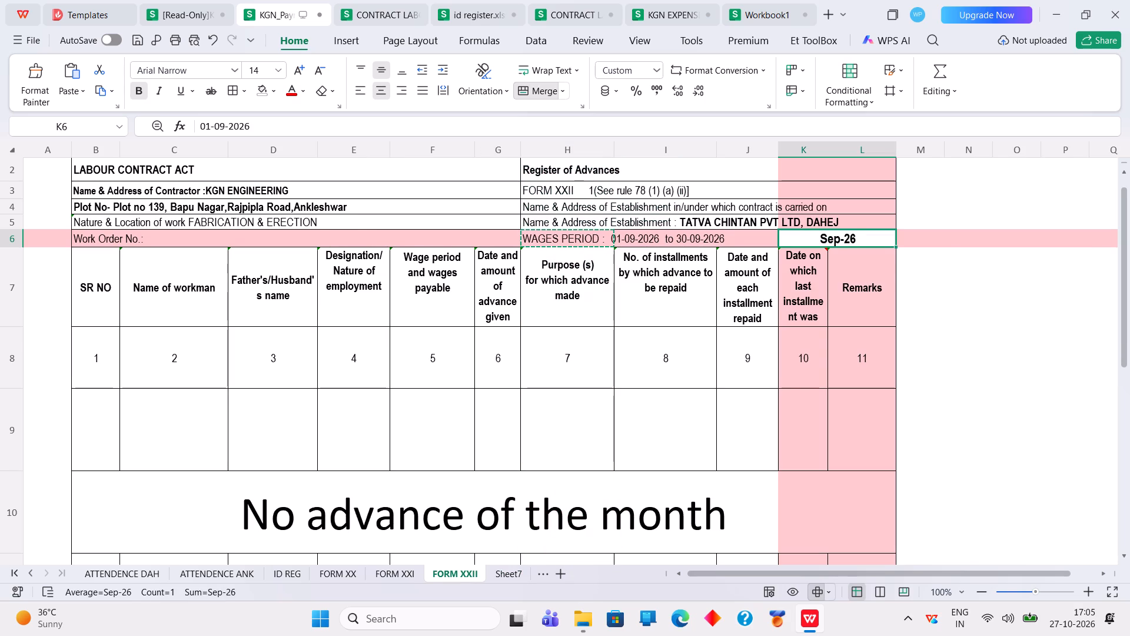
pyautogui.hotkey('ctrl', 'c')
pyautogui.hotkey('ctrl', 'c')
pyautogui.hotkey('ctrl', 'c')
pyautogui.hotkey('ctrl', 'c')
pyautogui.click(507, 582)
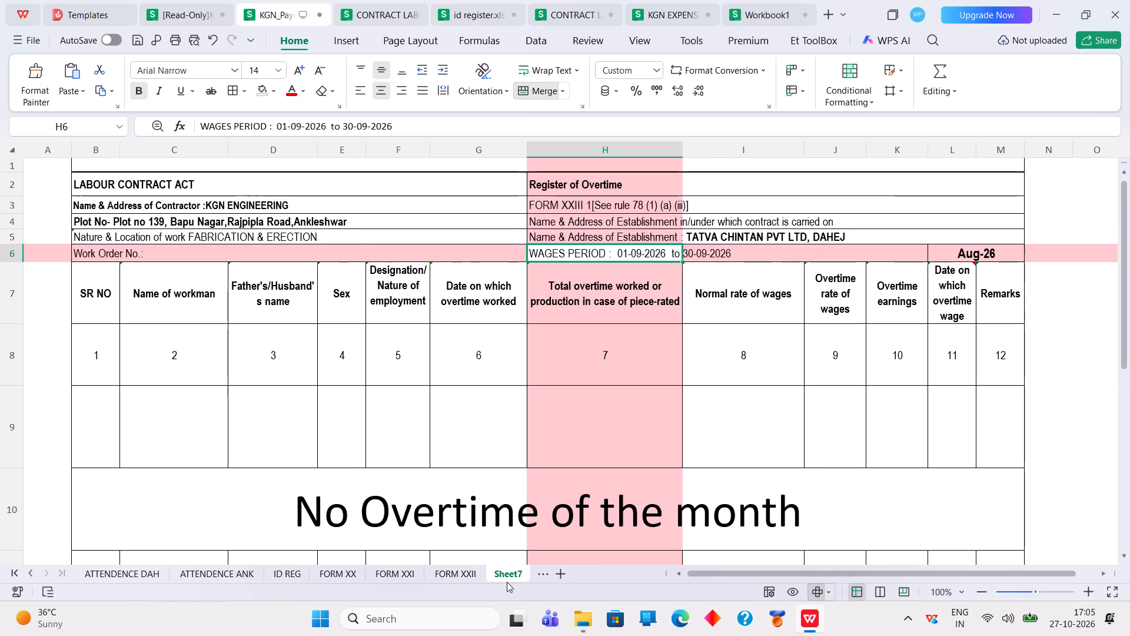
pyautogui.rightClick(942, 251)
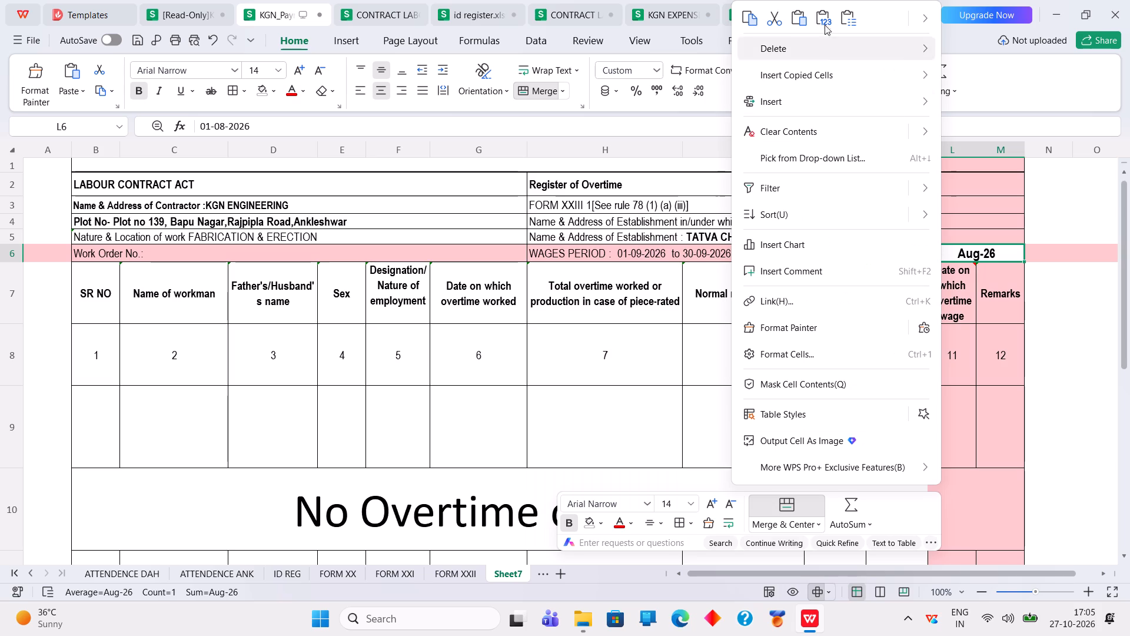
pyautogui.click(790, 9)
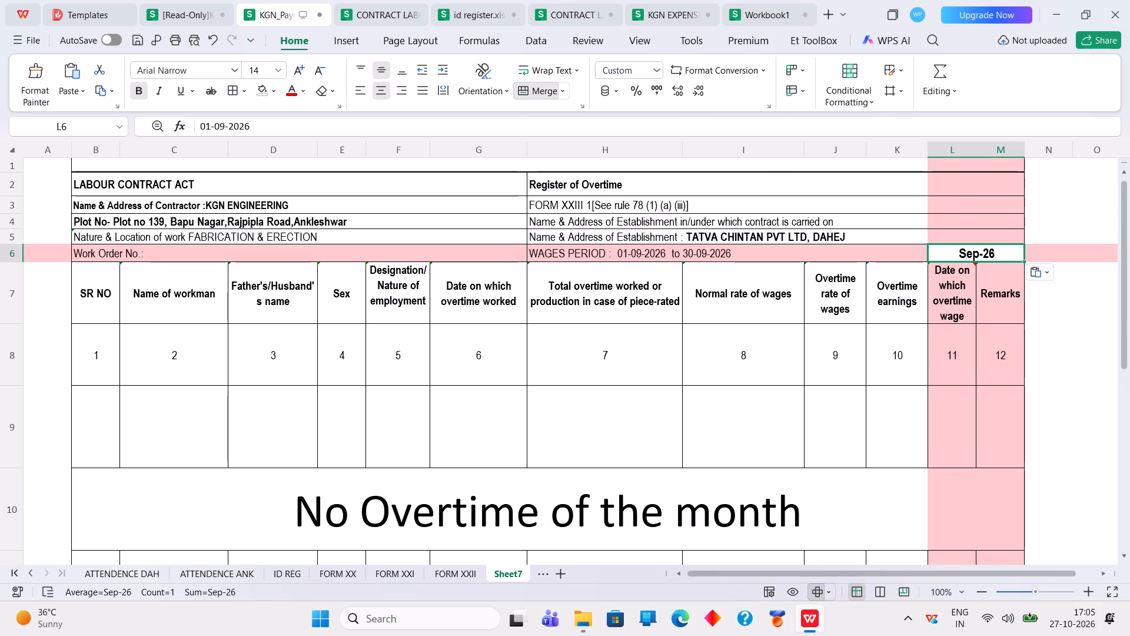
# Rename the Register of Overtime sheet as FORM XXIII.
pyautogui.rightClick(520, 572)
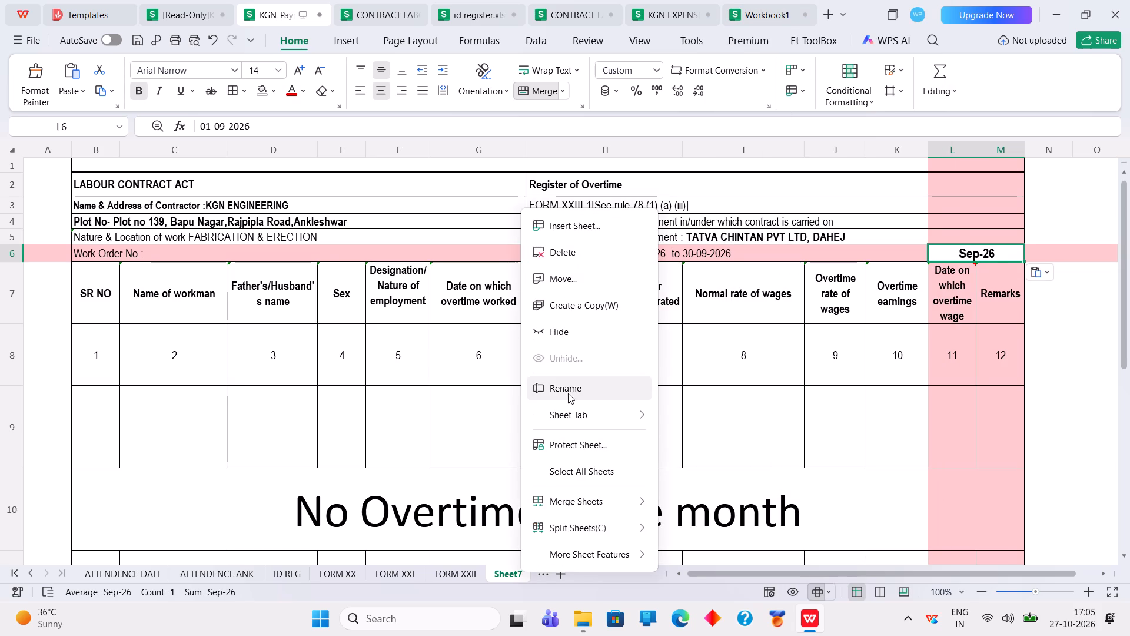
pyautogui.click(567, 395)
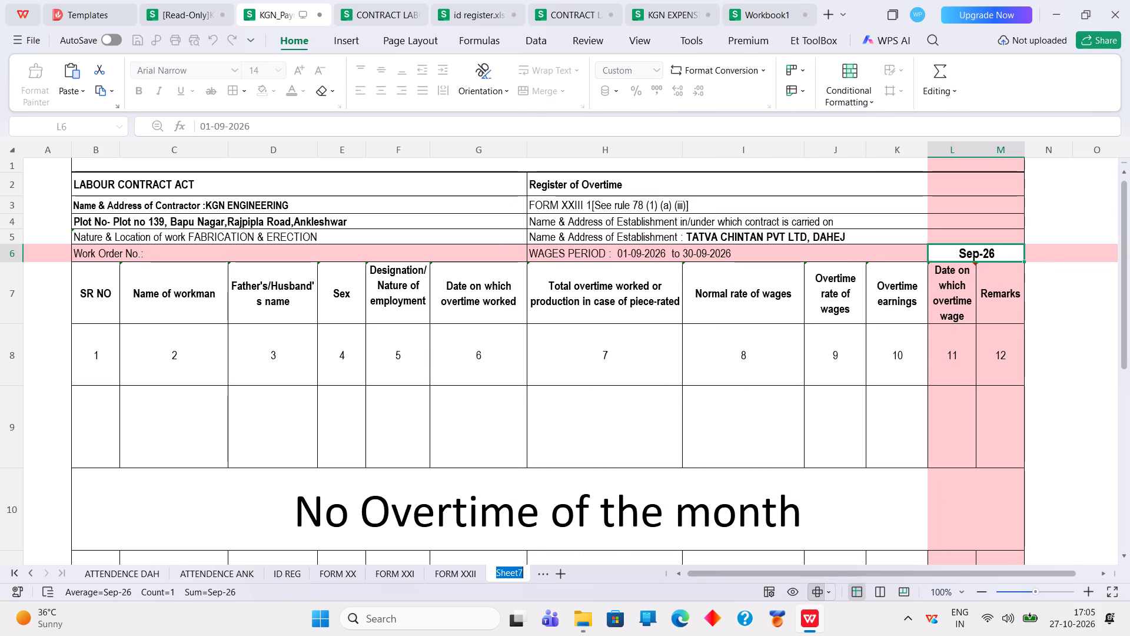
pyautogui.write('FORM XX')
pyautogui.write('III')
pyautogui.press('Return')
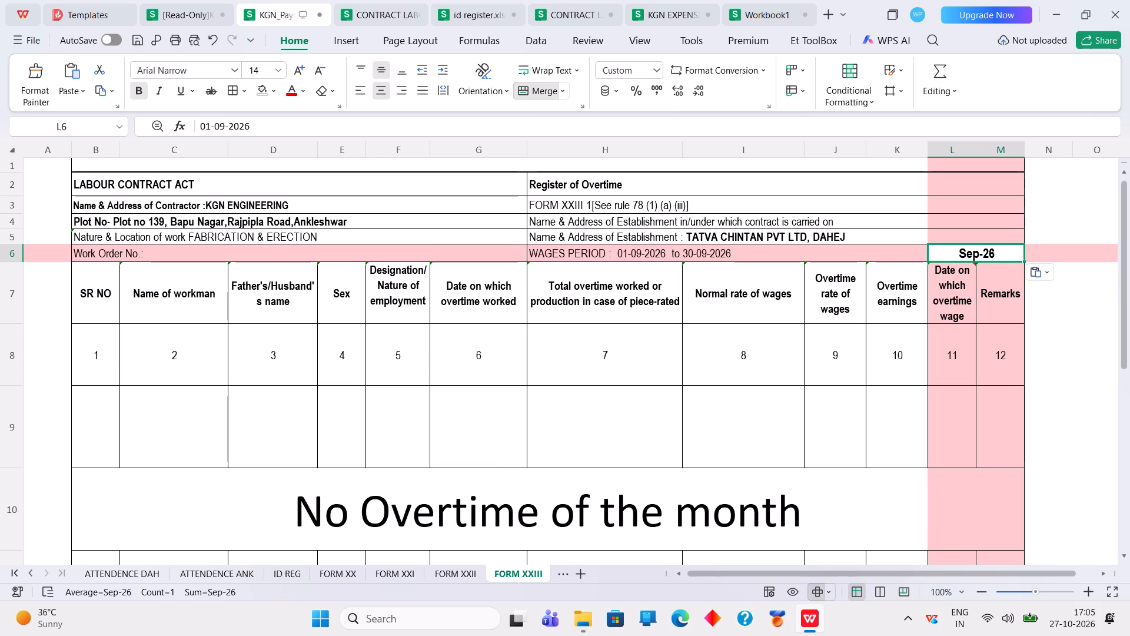
# Save the payroll workbook.
pyautogui.click(754, 477)
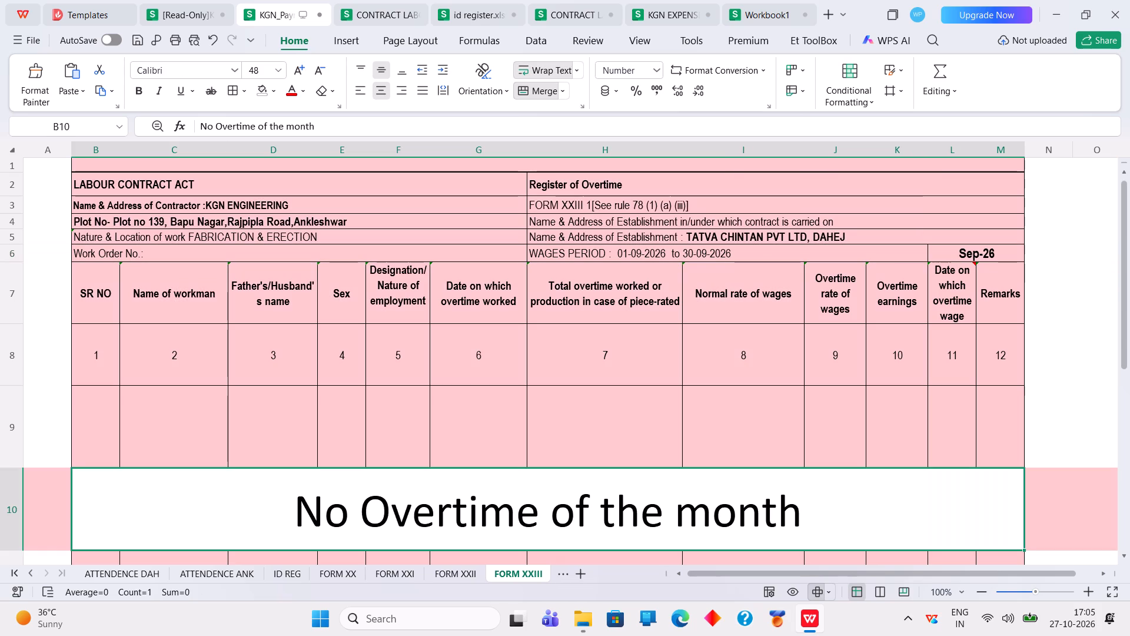
pyautogui.hotkey('ctrl', 's')
pyautogui.hotkey('ctrl', 's')
pyautogui.hotkey('ctrl', 's')
pyautogui.hotkey('ctrl', 's')
pyautogui.hotkey('ctrl', 's')
pyautogui.hotkey('ctrl', 's')
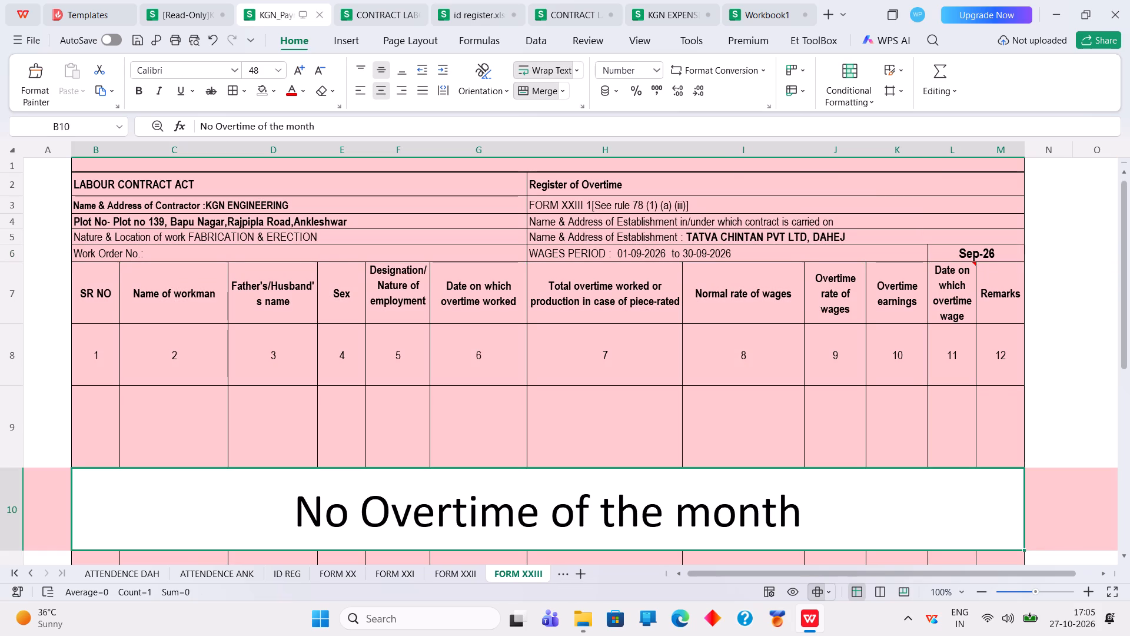
# Open the print preview of FORM XXIII and set the paper orientation to landscape.
pyautogui.click(14, 47)
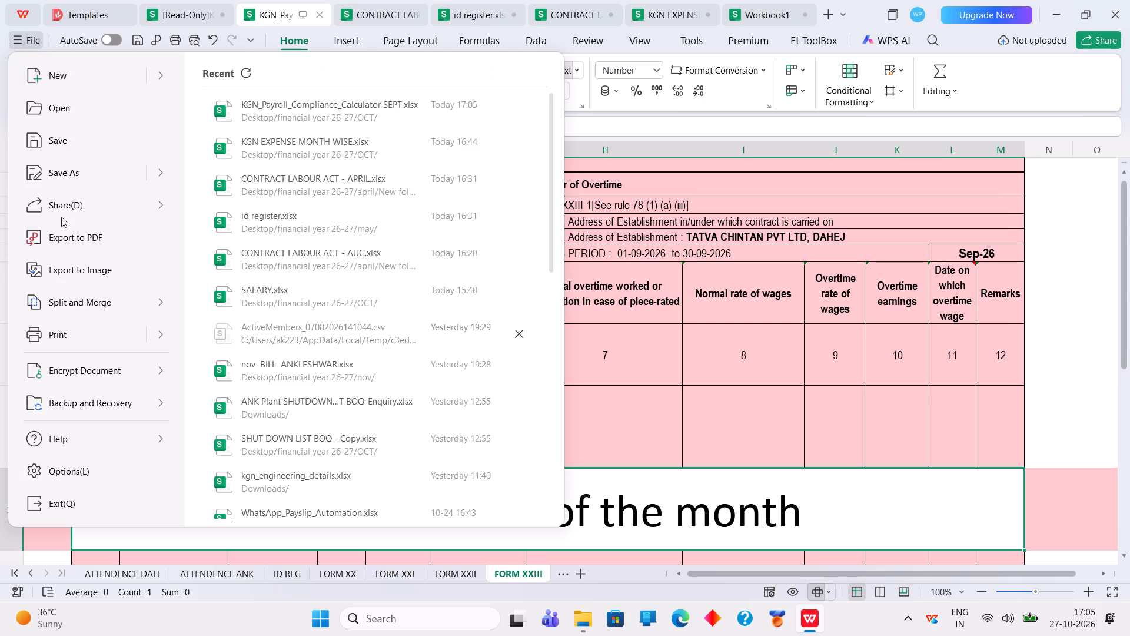
pyautogui.click(271, 400)
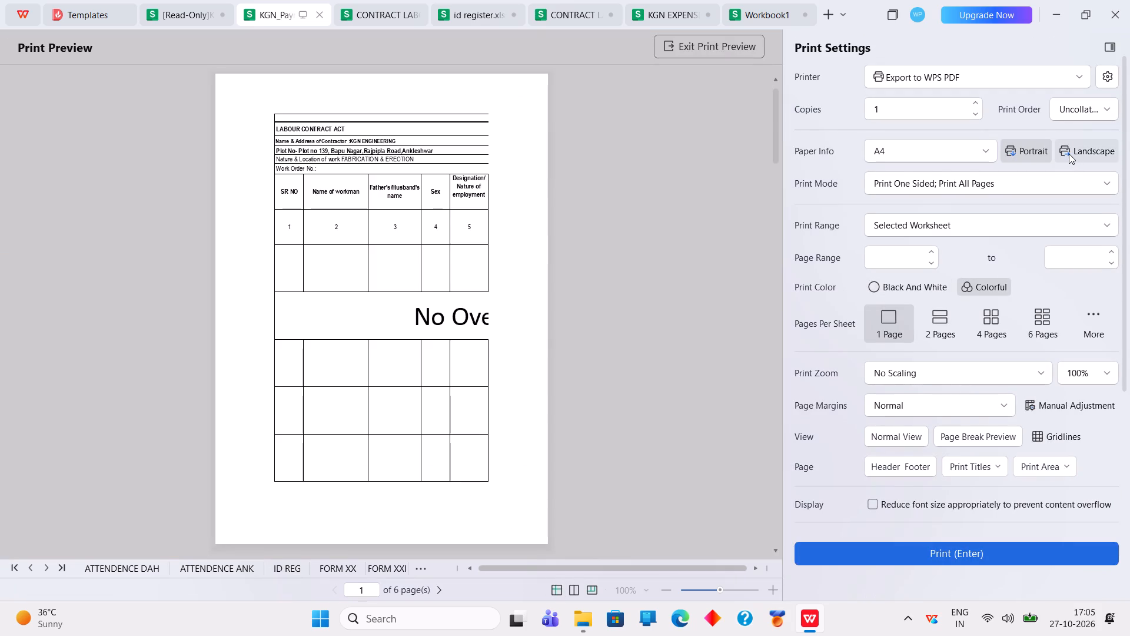
pyautogui.click(1069, 154)
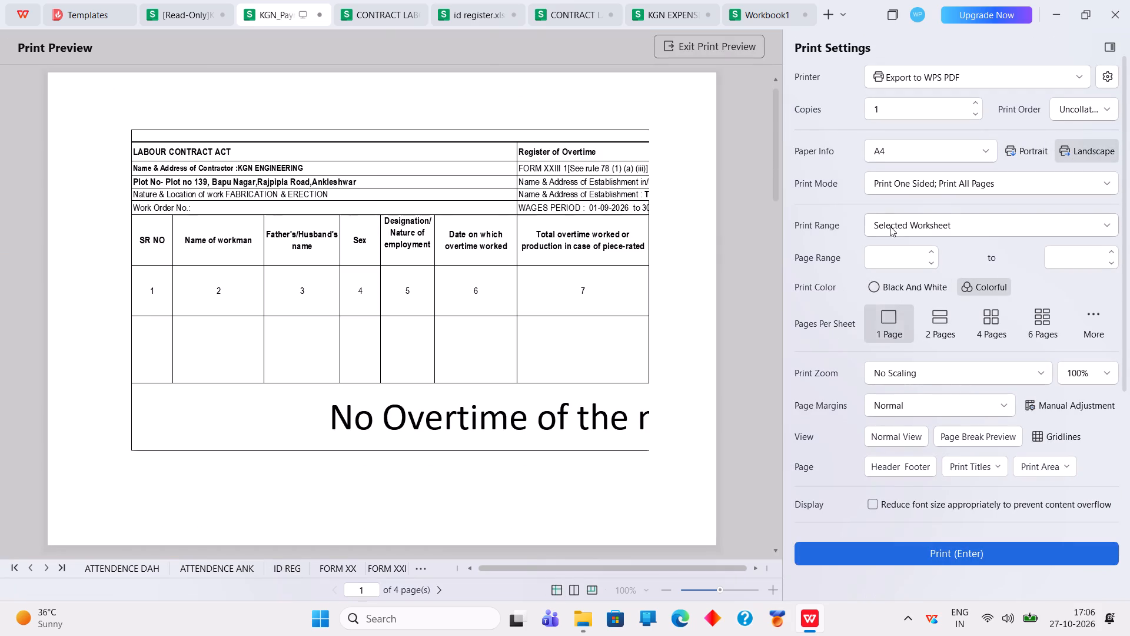
# Set the FORM XXIII page margins to 0.5 top, 0.06 left, 0.07 right and 0.5 bottom inches.
pyautogui.click(916, 463)
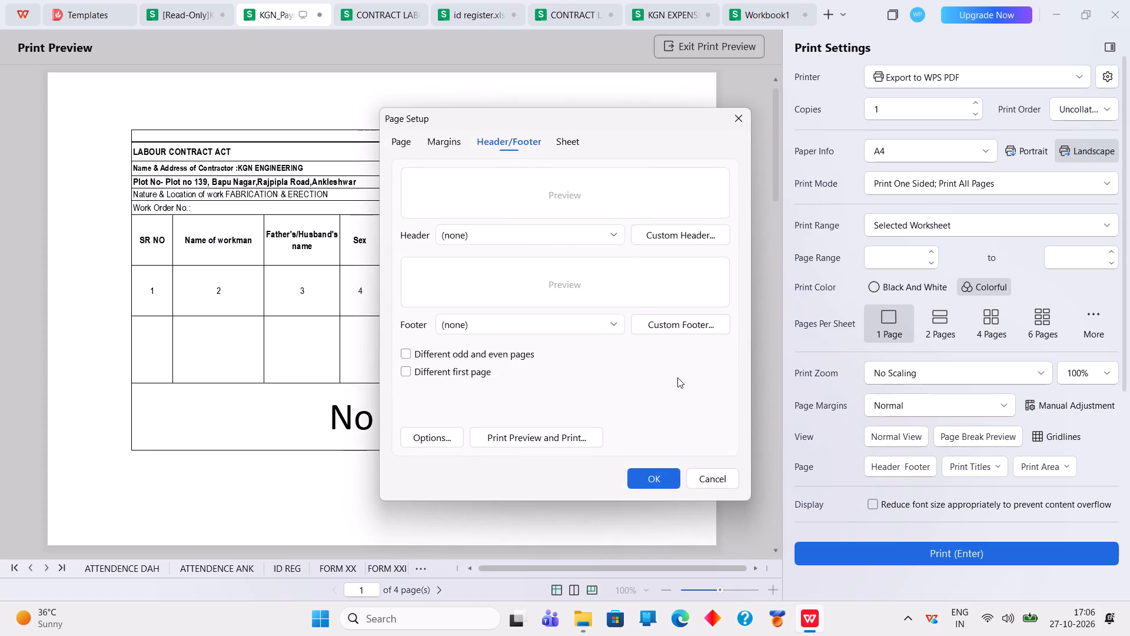
pyautogui.click(453, 144)
pyautogui.moveTo(571, 196); pyautogui.dragTo(493, 196)
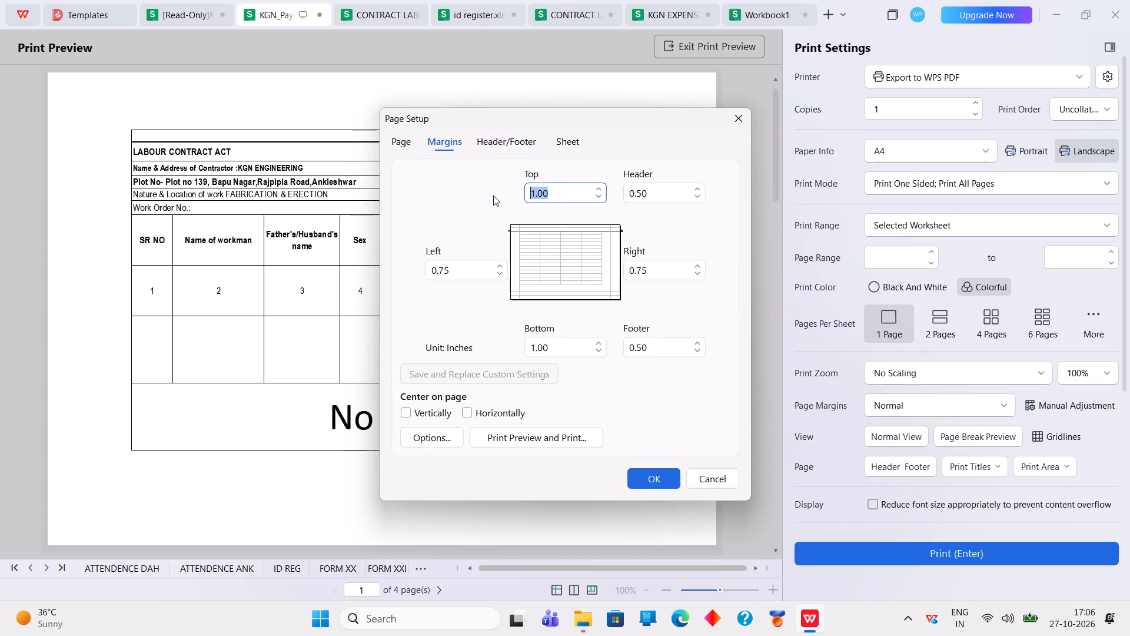
pyautogui.write('0.5')
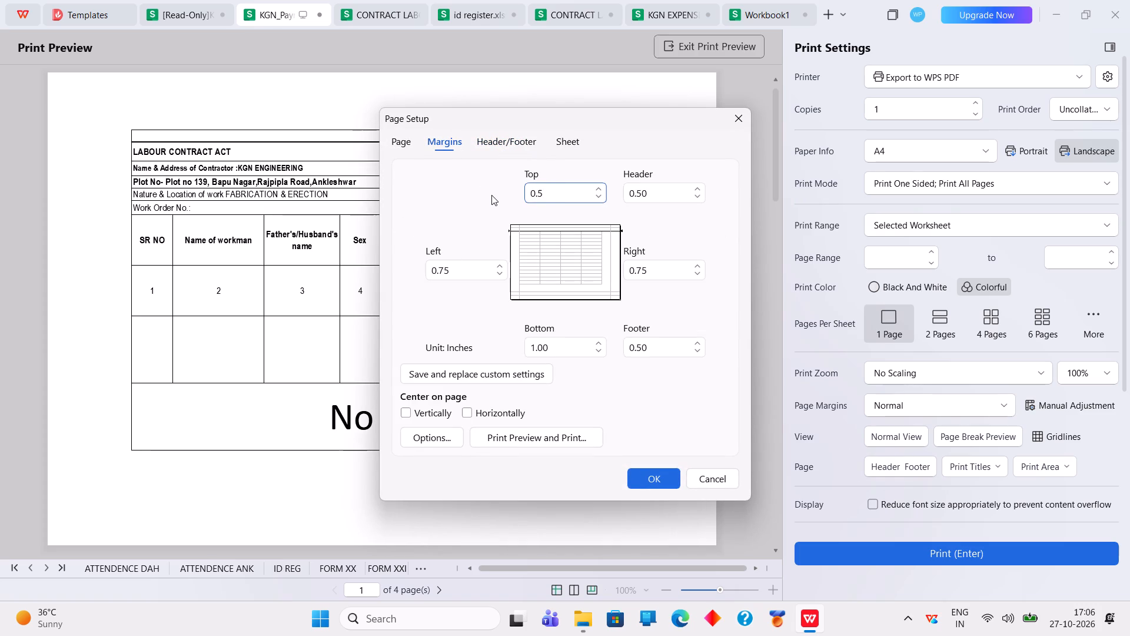
pyautogui.moveTo(451, 271); pyautogui.dragTo(421, 269)
pyautogui.write('0.')
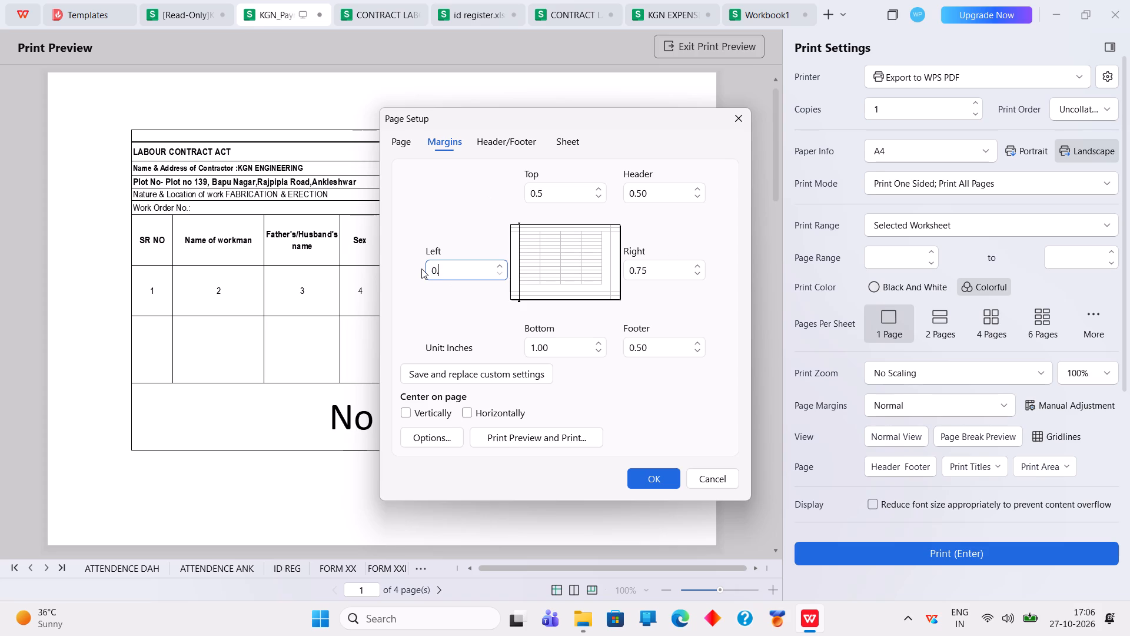
pyautogui.press('0')
pyautogui.press('6')
pyautogui.moveTo(659, 270); pyautogui.dragTo(610, 277)
pyautogui.write('0.07')
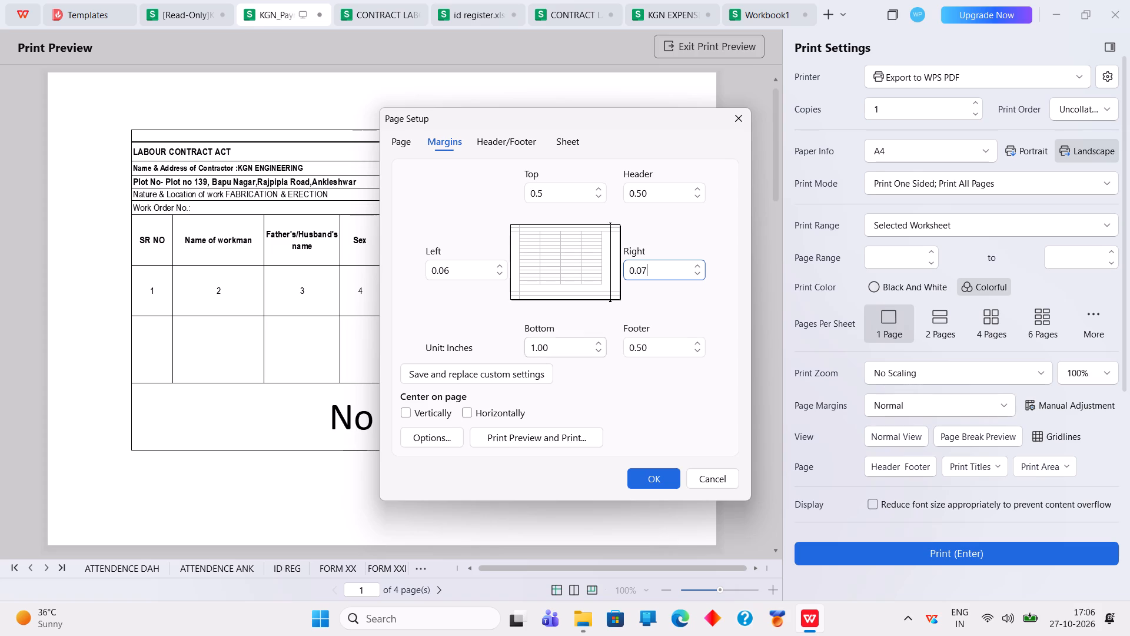
pyautogui.moveTo(551, 348); pyautogui.dragTo(530, 350)
pyautogui.write('0.5')
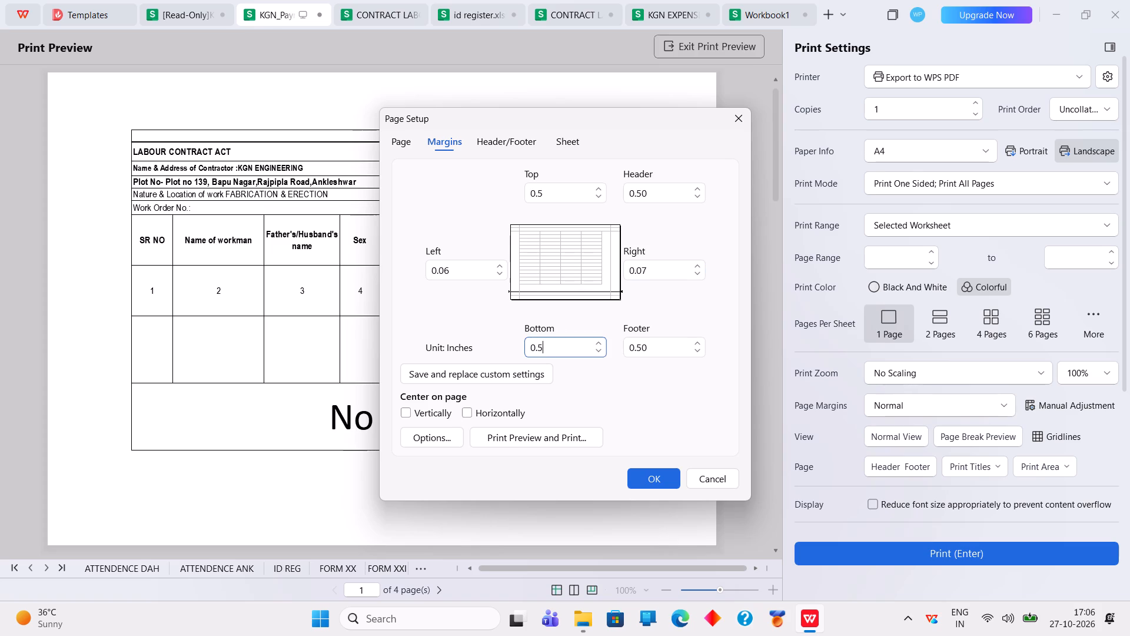
pyautogui.click(659, 483)
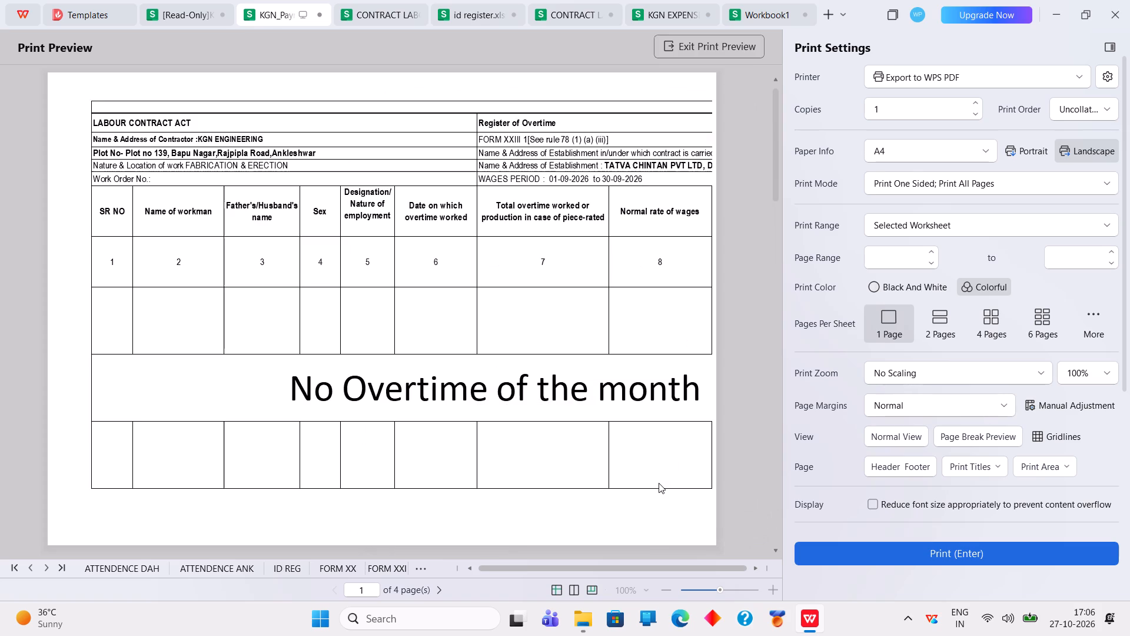
# In page break preview, set the FORM XXIII print area to the whole register, B1:M14.
pyautogui.click(973, 440)
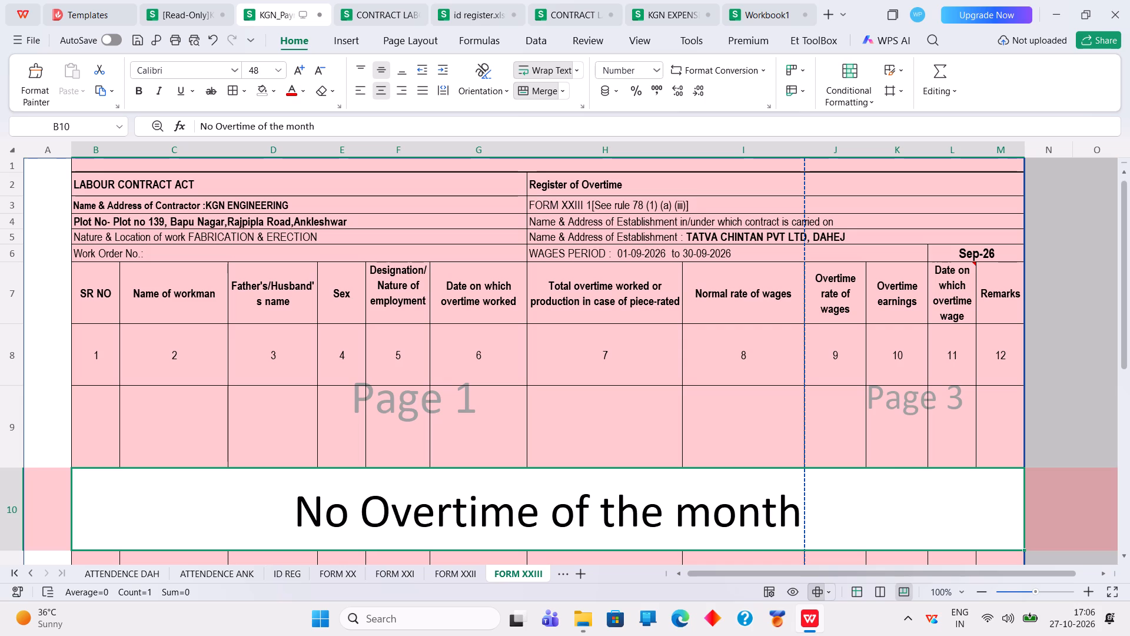
pyautogui.moveTo(109, 168); pyautogui.dragTo(982, 591)
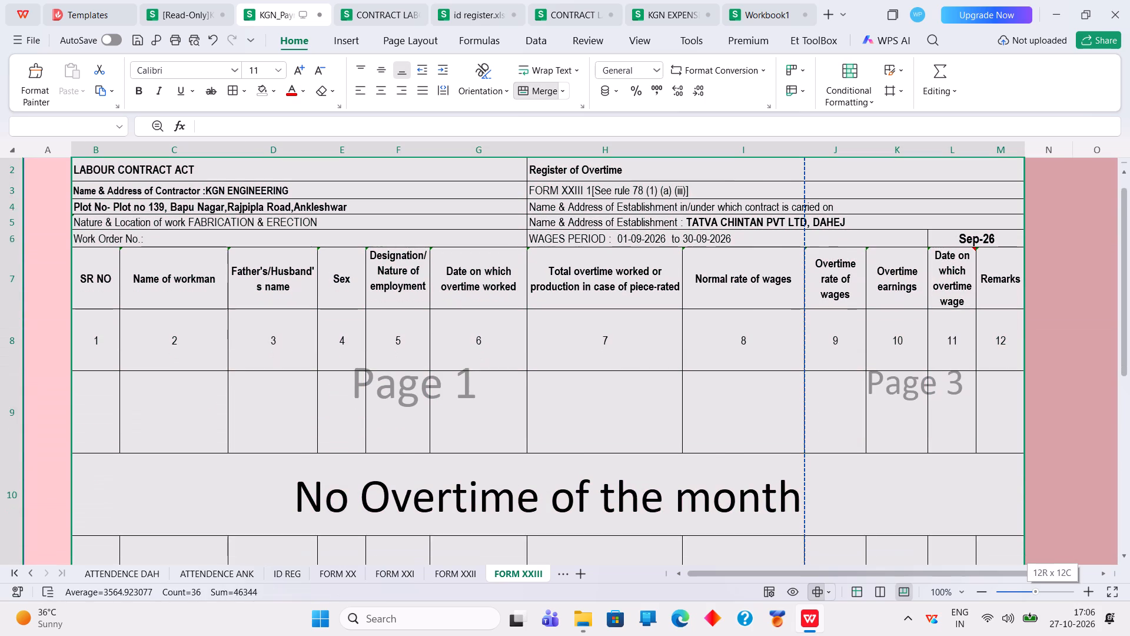
pyautogui.moveTo(982, 591); pyautogui.dragTo(1007, 551)
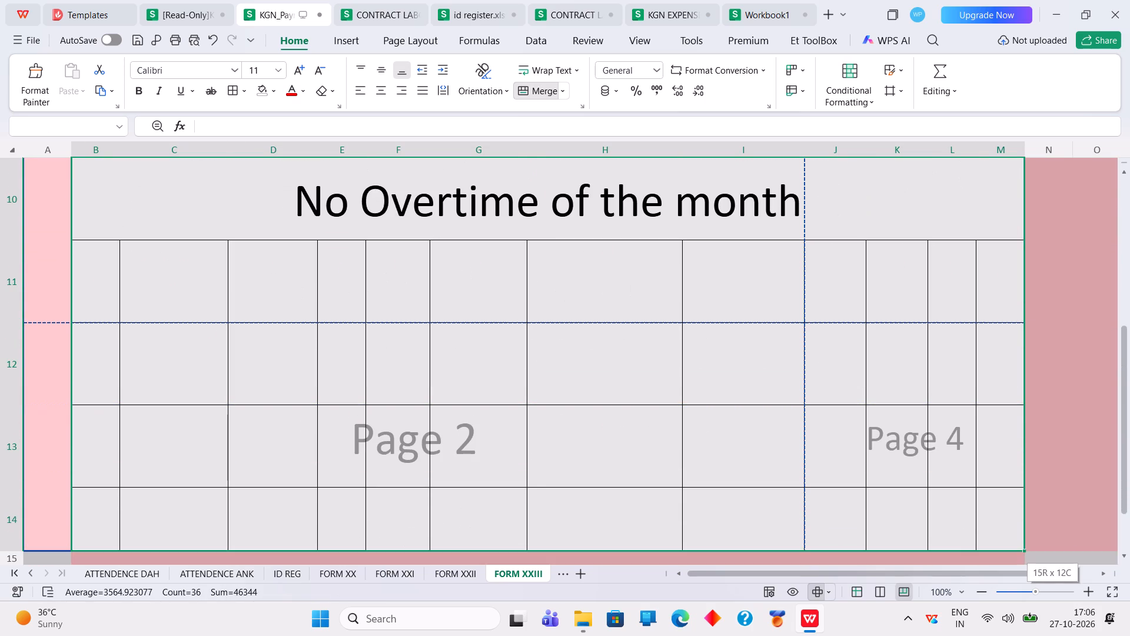
pyautogui.moveTo(1007, 551); pyautogui.dragTo(1005, 542)
pyautogui.click(402, 42)
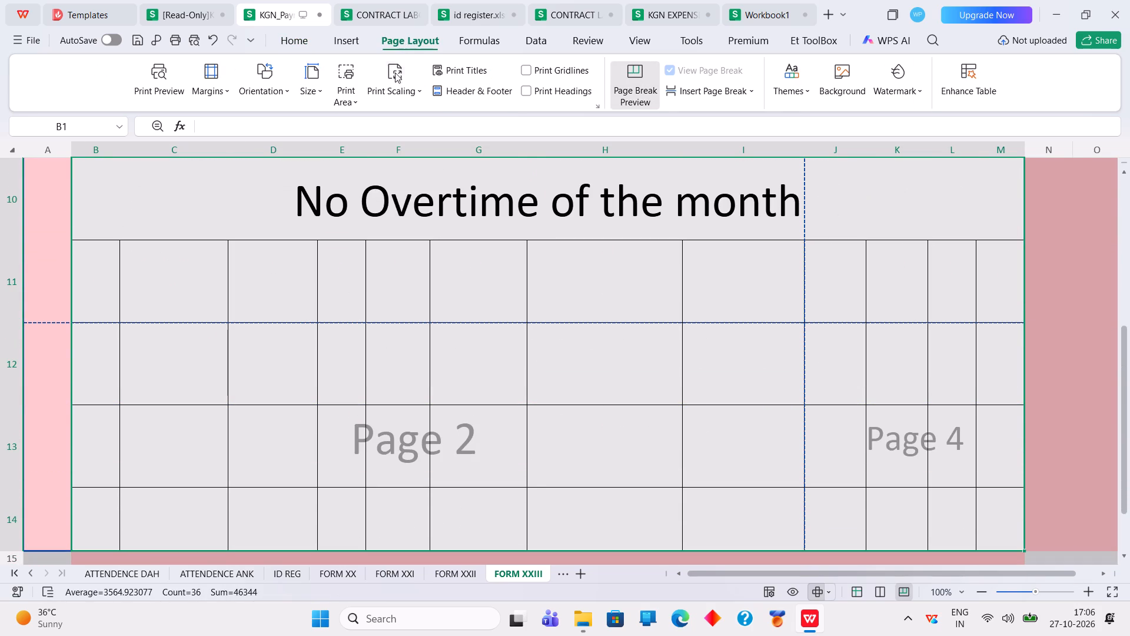
pyautogui.click(344, 102)
pyautogui.click(371, 123)
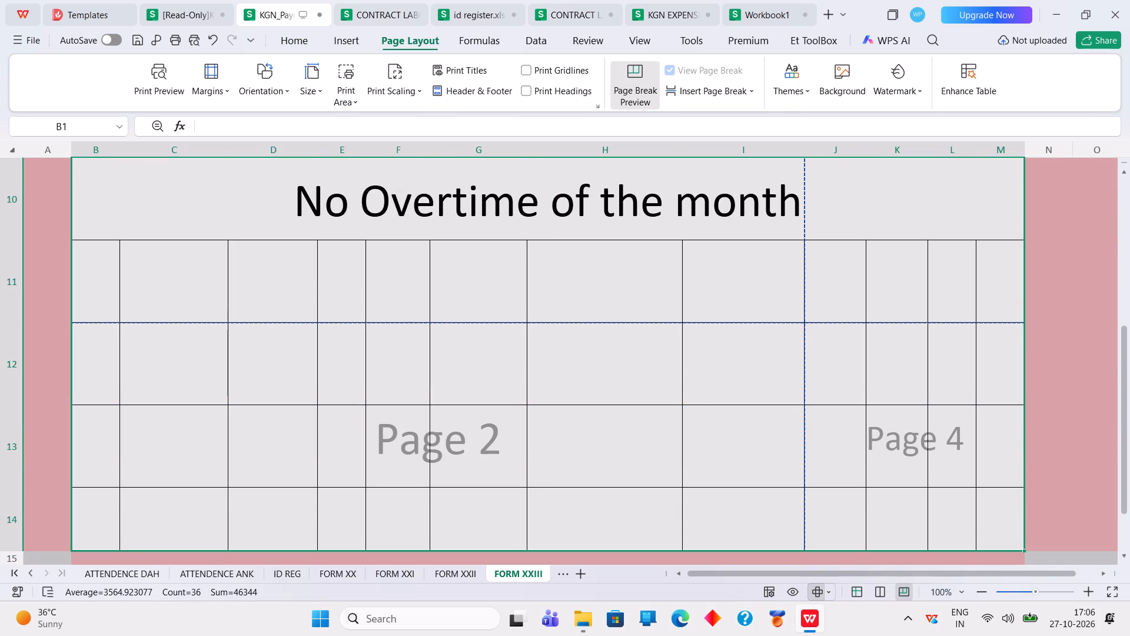
# Move the vertical and horizontal page breaks to the outer edges of the register so FORM XXIII fits on one page.
pyautogui.moveTo(805, 288); pyautogui.dragTo(820, 287)
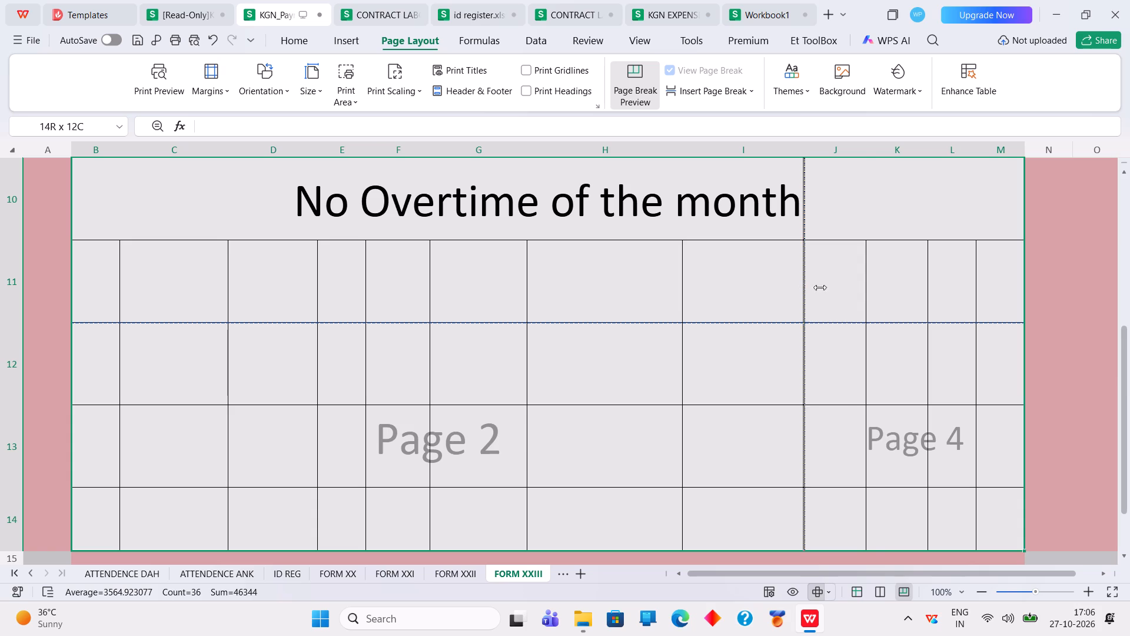
pyautogui.moveTo(820, 287); pyautogui.dragTo(1041, 277)
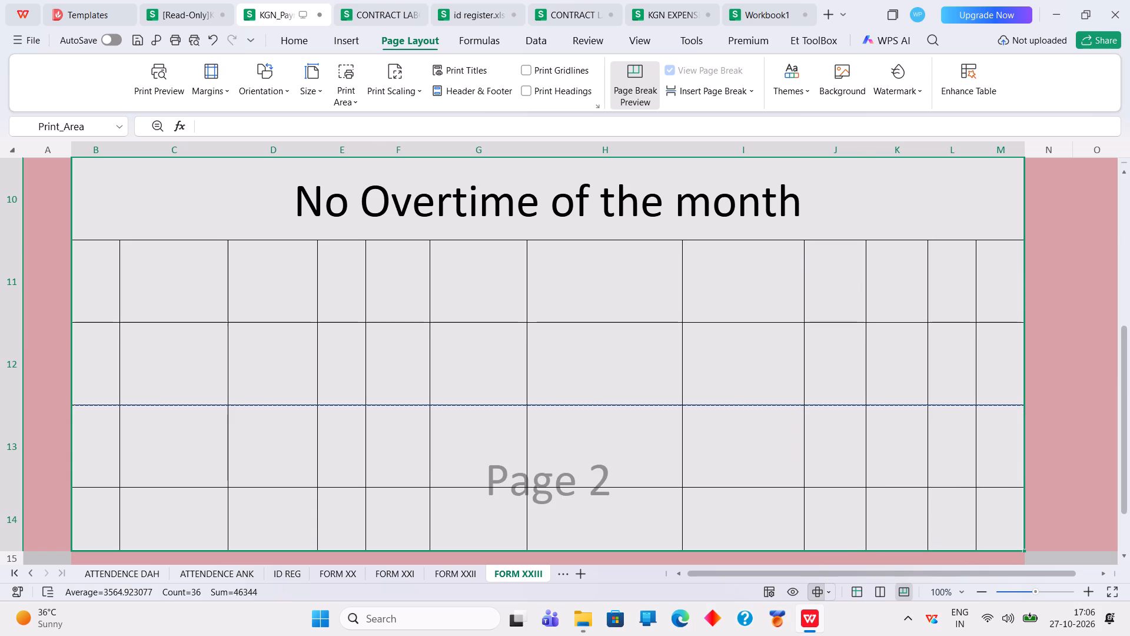
pyautogui.moveTo(630, 405); pyautogui.dragTo(642, 553)
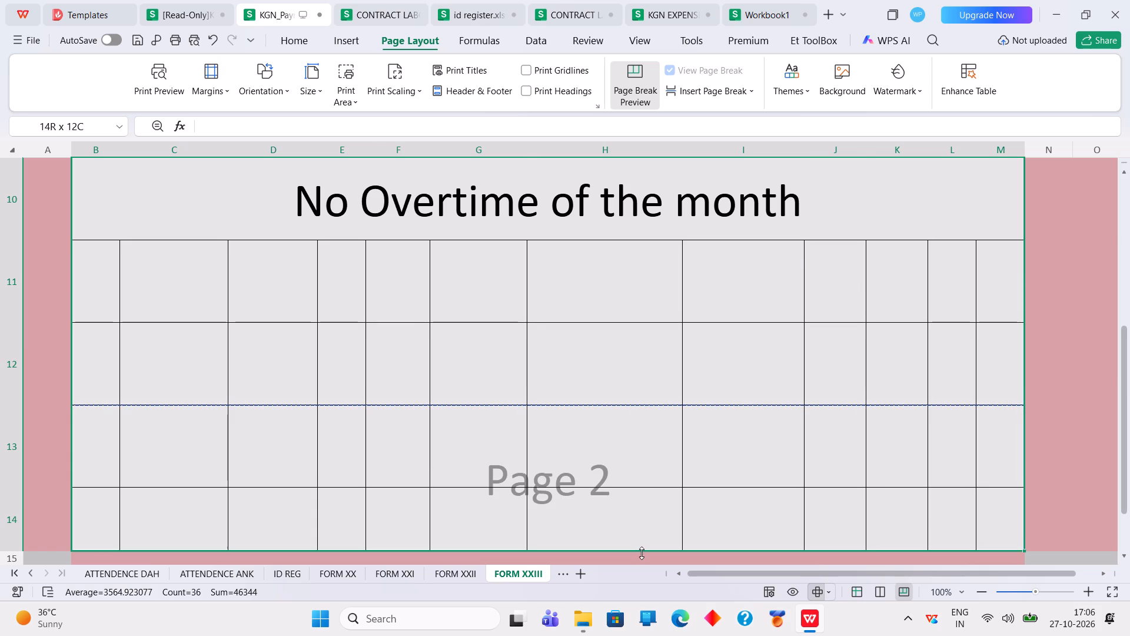
pyautogui.click(627, 472)
pyautogui.scroll(7, 620, 385)
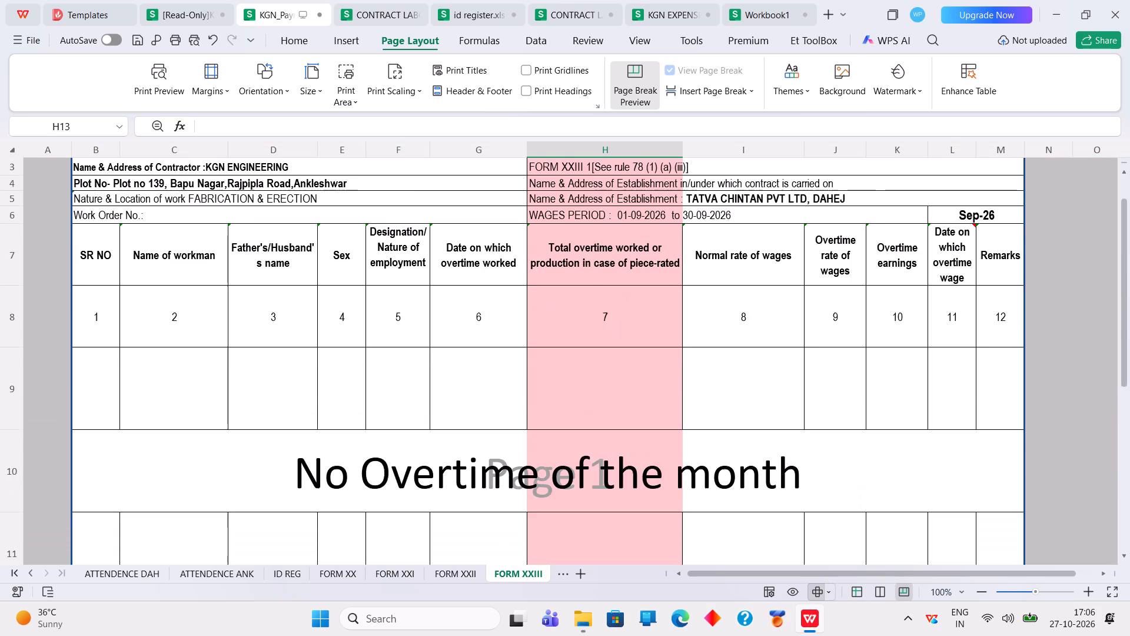
pyautogui.scroll(5, 620, 385)
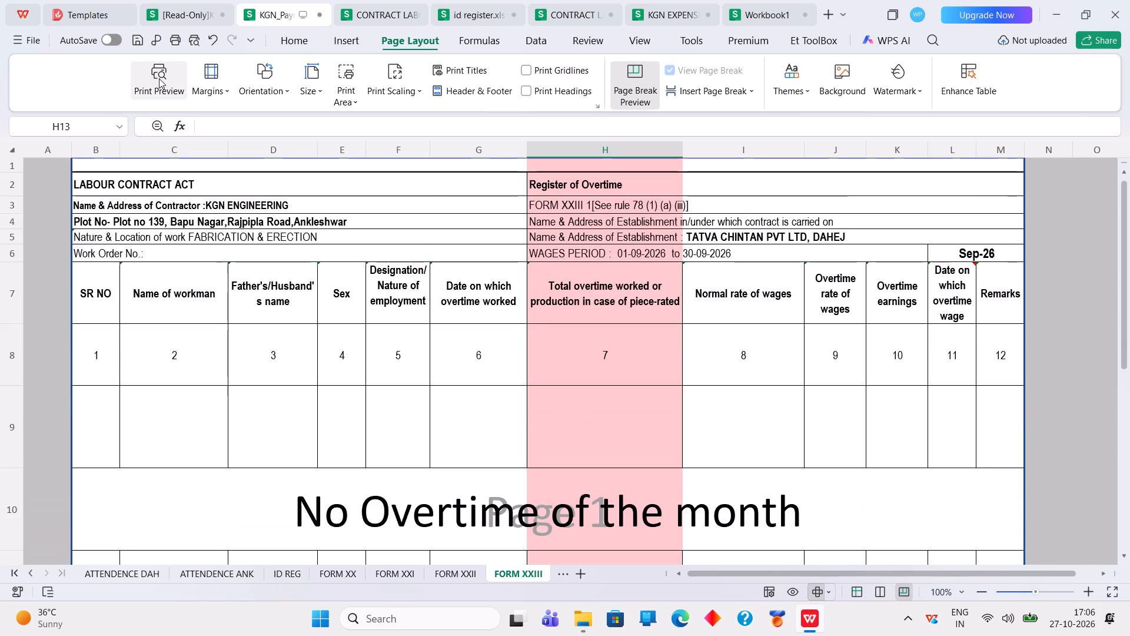
# Check the one-page layout of FORM XXIII in print preview, and return to page break preview.
pyautogui.click(159, 78)
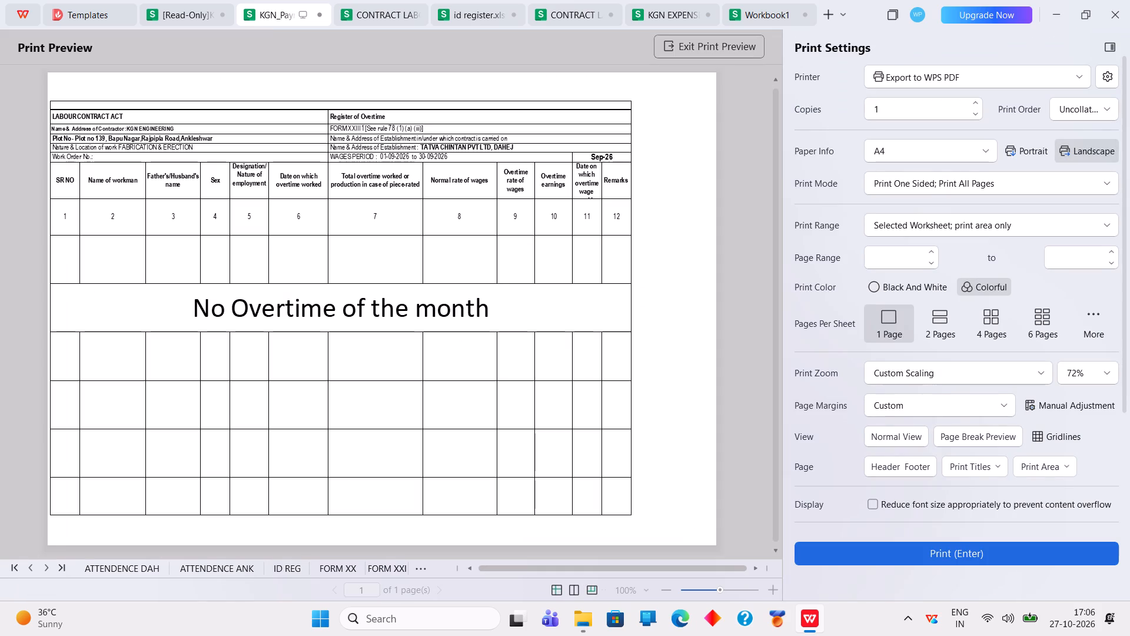
pyautogui.click(687, 410)
pyautogui.scroll(-1, 687, 410)
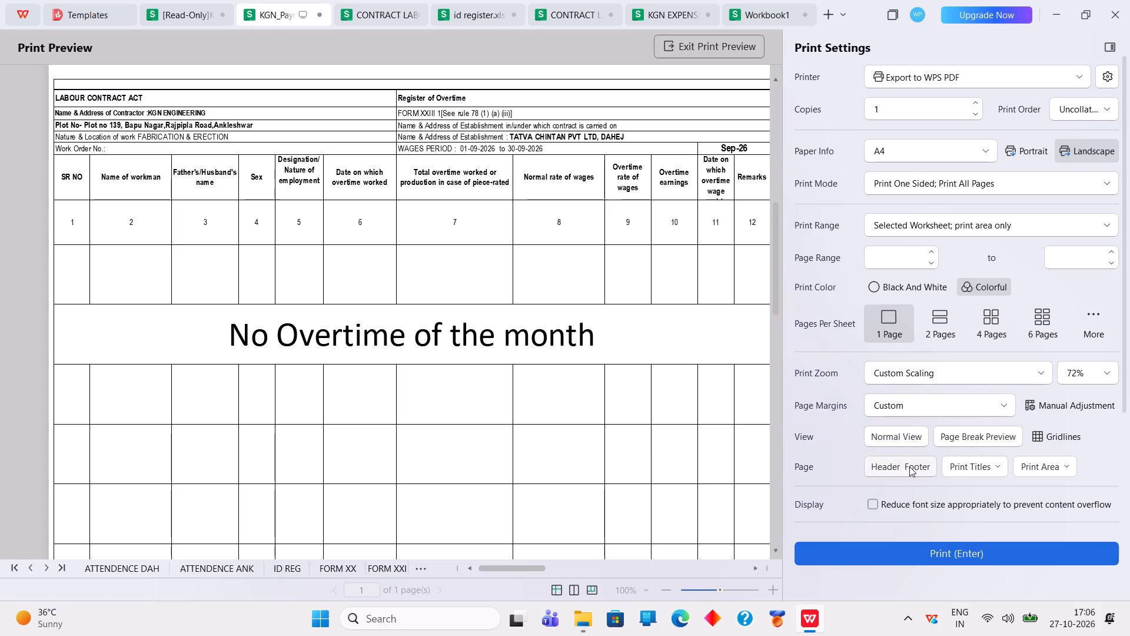
pyautogui.click(961, 440)
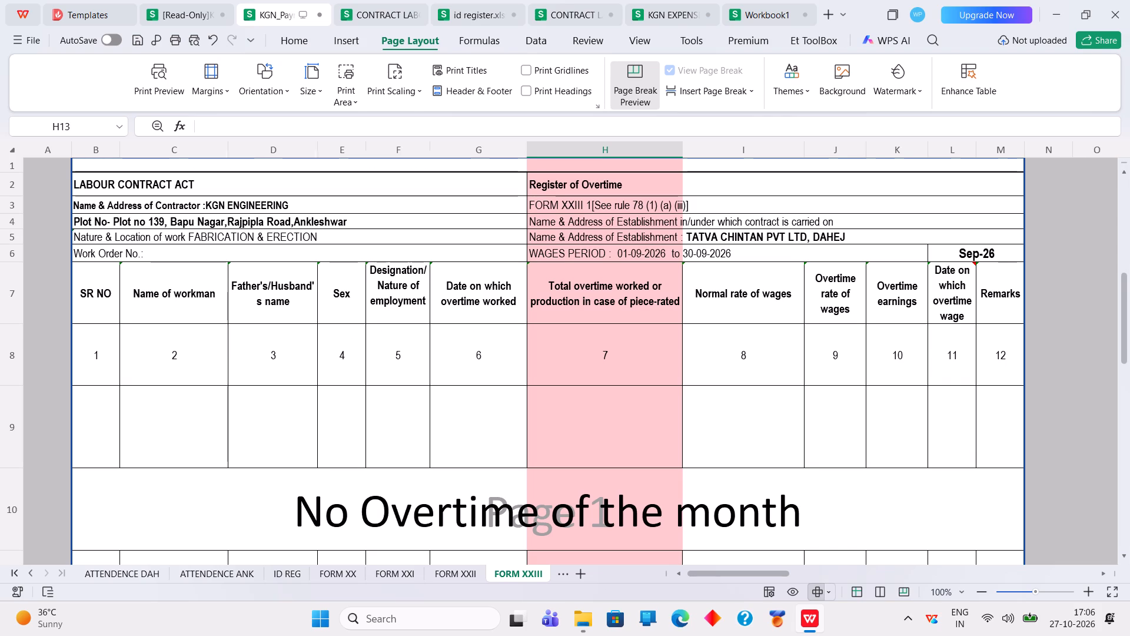
# On the FORM XXII sheet, set the print area to the whole register, B1:L12.
pyautogui.click(457, 567)
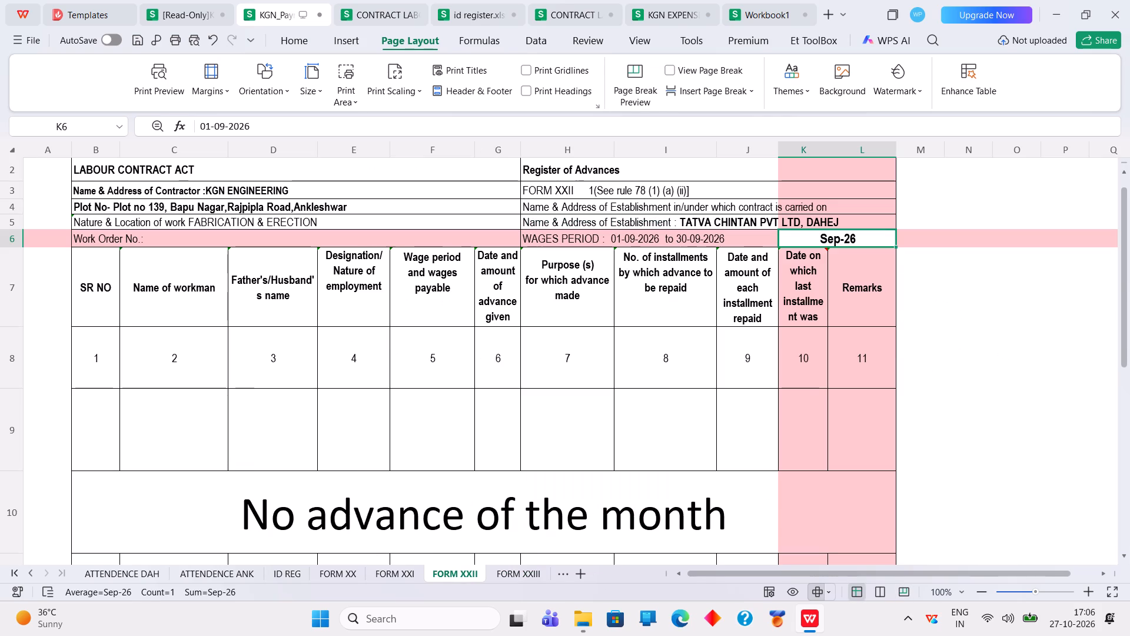
pyautogui.scroll(4, 300, 298)
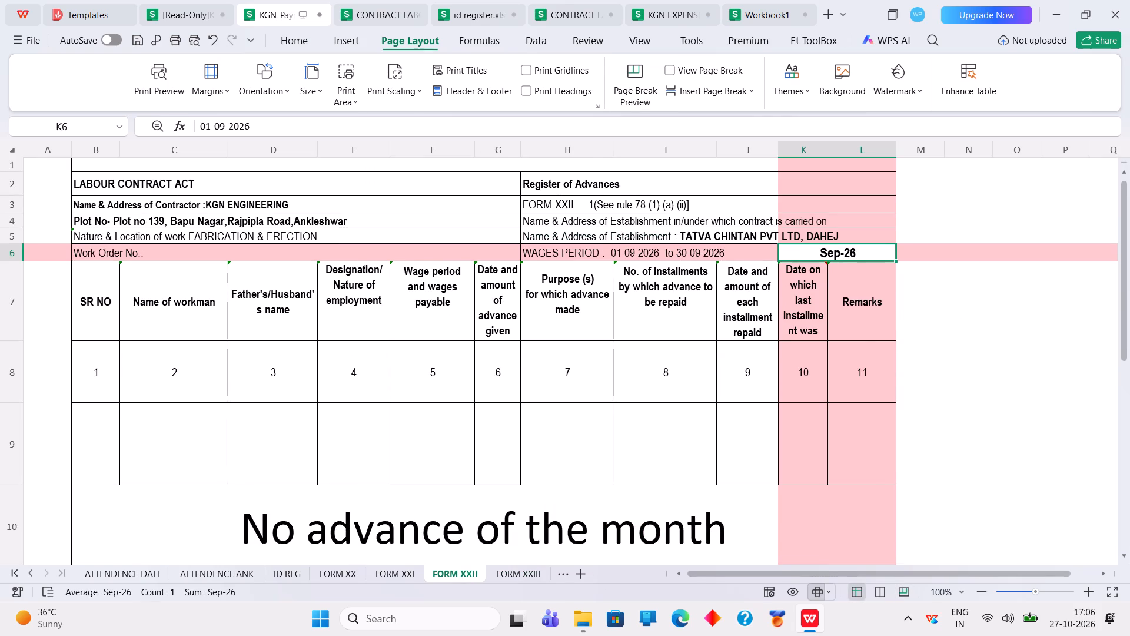
pyautogui.moveTo(101, 165); pyautogui.dragTo(617, 501)
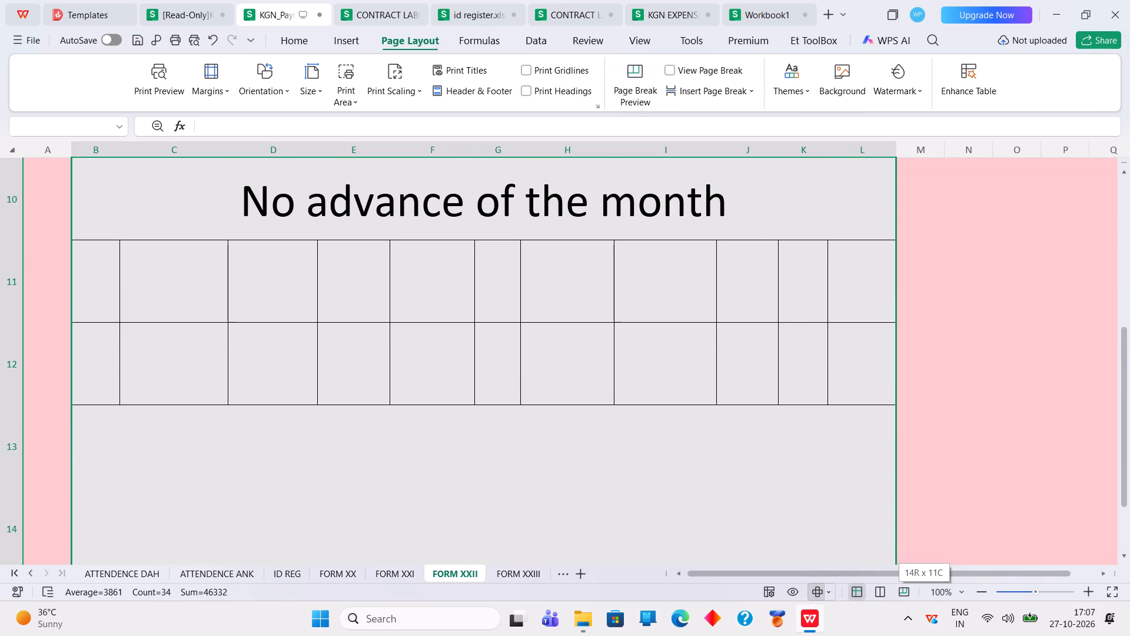
pyautogui.moveTo(617, 501); pyautogui.dragTo(646, 386)
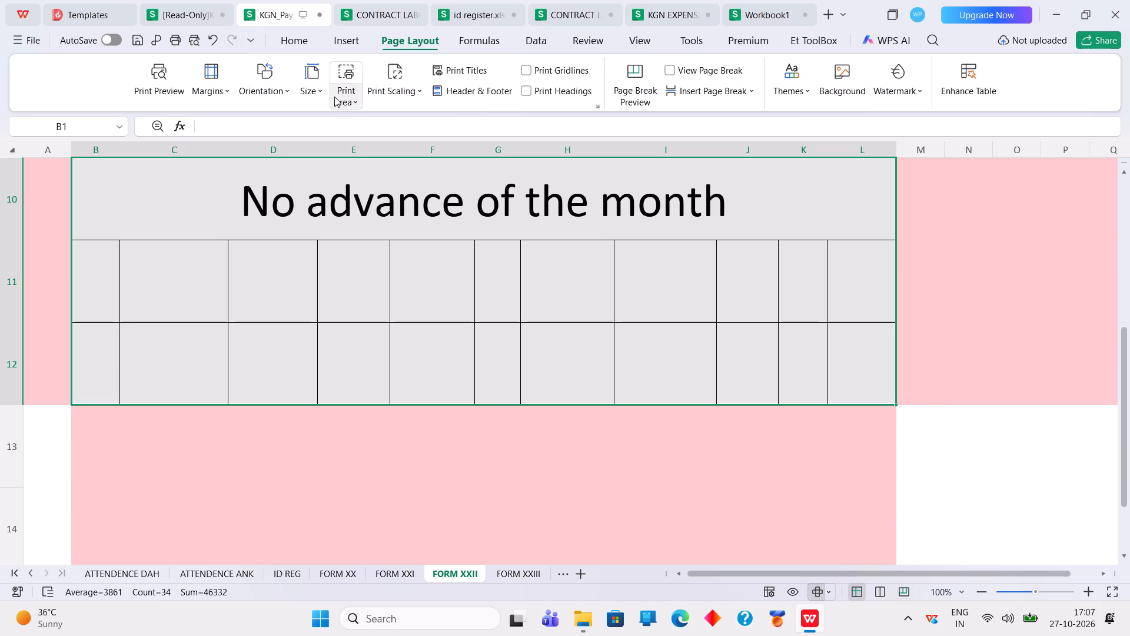
pyautogui.click(354, 104)
pyautogui.click(365, 126)
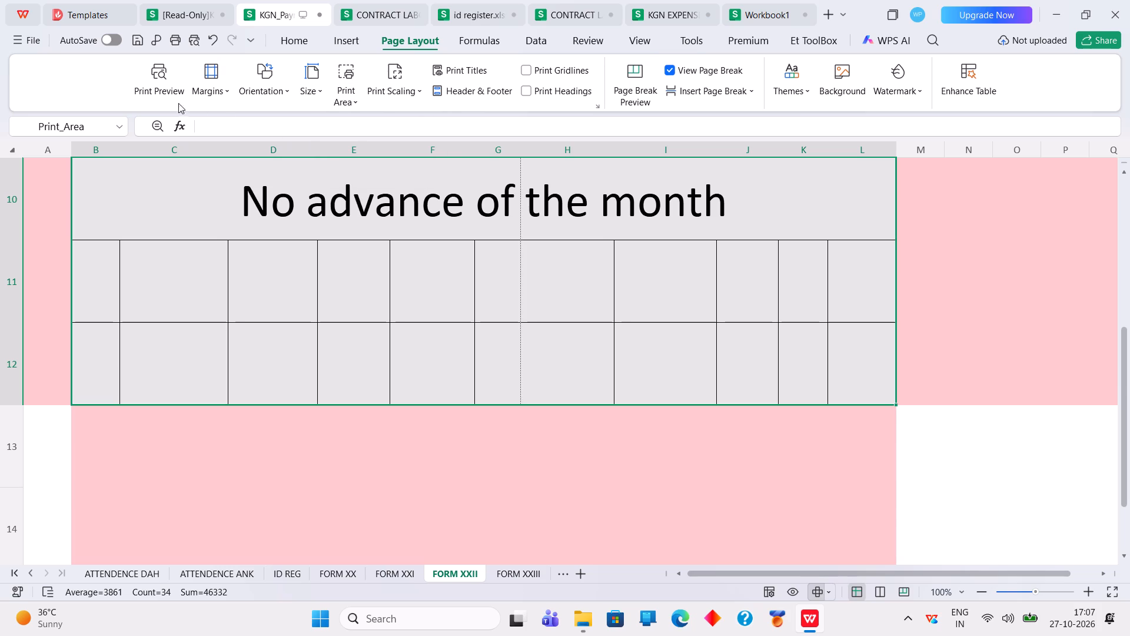
# Set FORM XXII to landscape orientation in print preview.
pyautogui.click(172, 97)
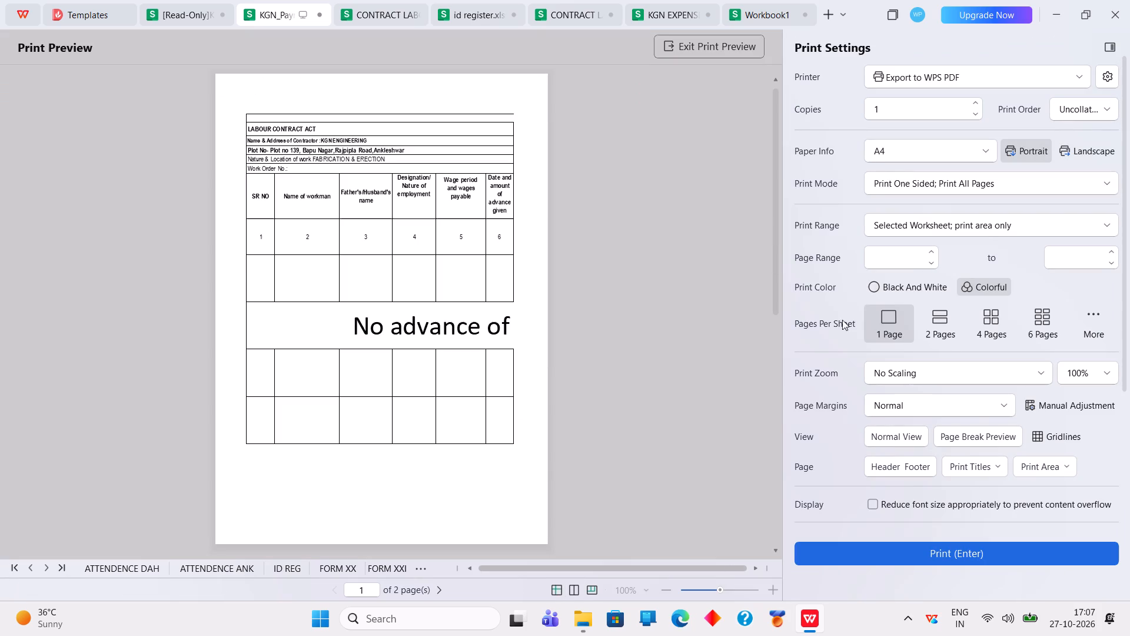
pyautogui.click(1068, 151)
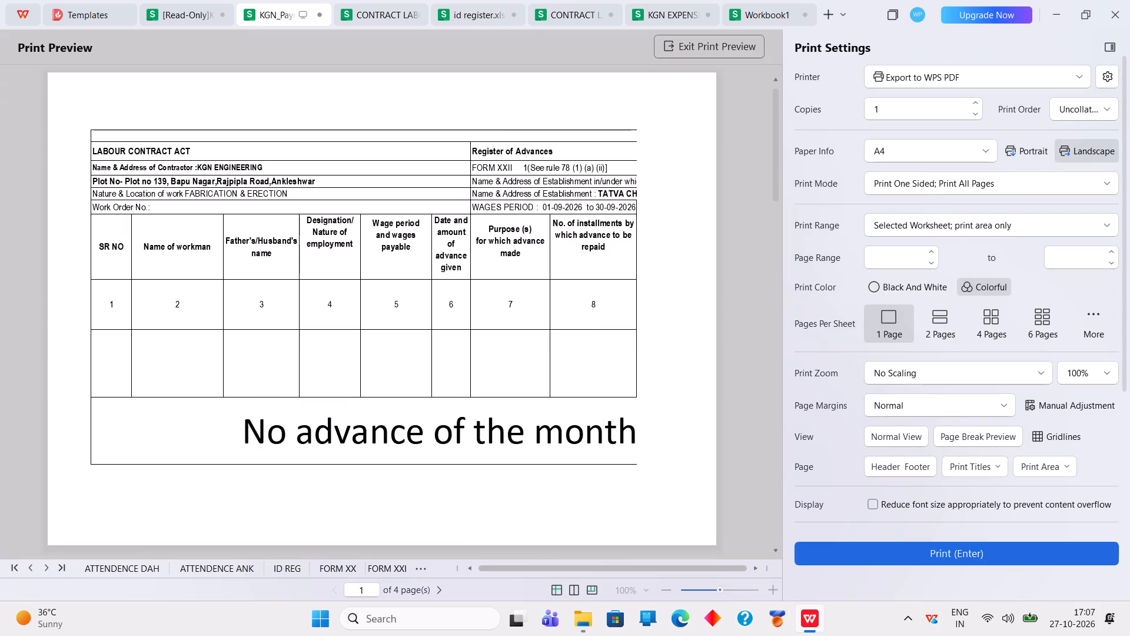
# Set the FORM XXII page margins to 0.5 top, 0.05 left, 0.07 right and 0.5 bottom inches.
pyautogui.click(890, 468)
pyautogui.click(458, 139)
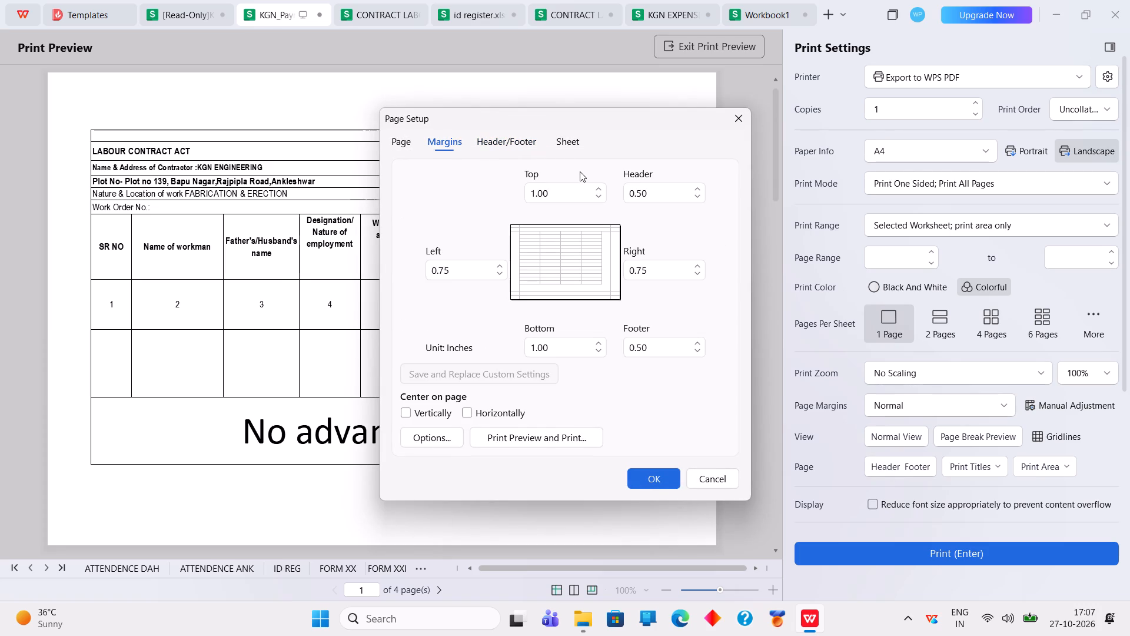
pyautogui.moveTo(561, 191); pyautogui.dragTo(487, 191)
pyautogui.write('0.5')
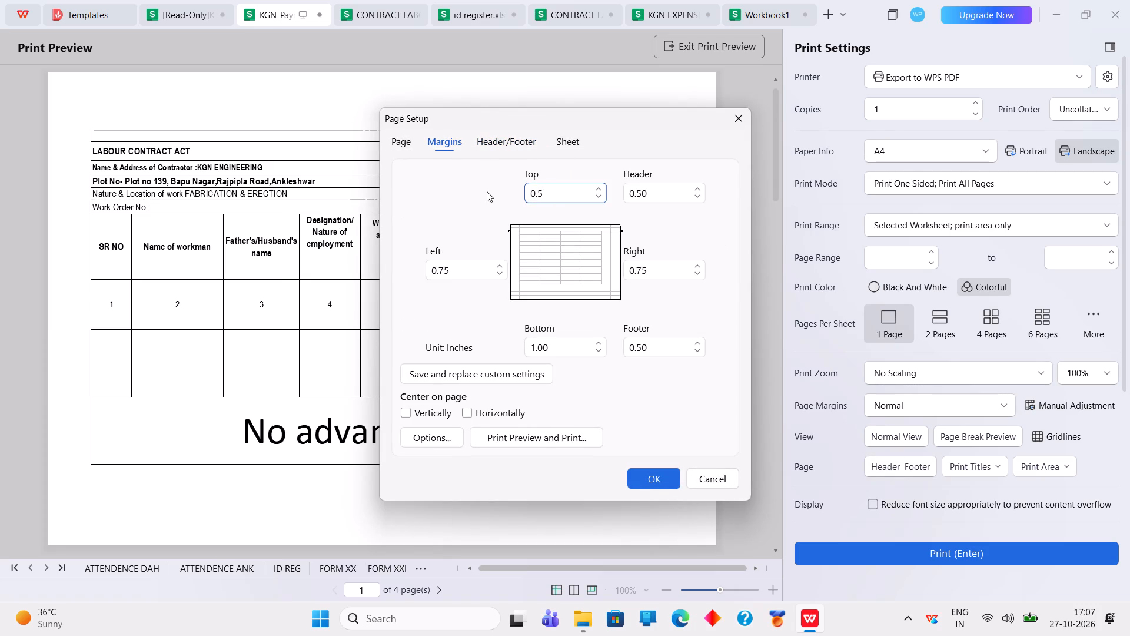
pyautogui.moveTo(459, 267); pyautogui.dragTo(407, 276)
pyautogui.write('0.05')
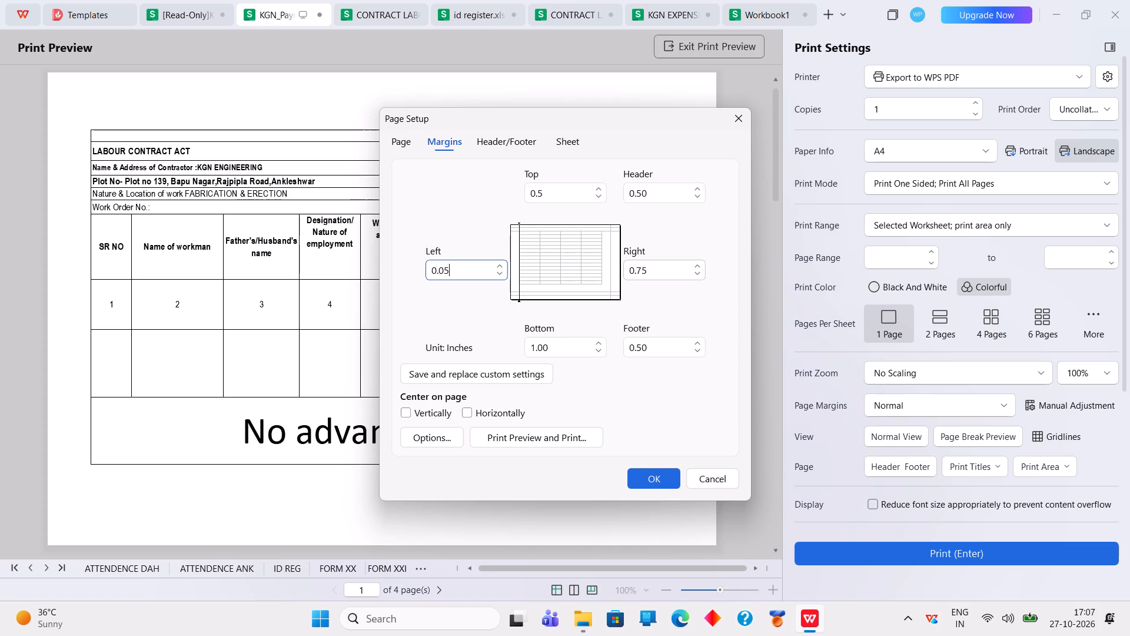
pyautogui.moveTo(656, 271); pyautogui.dragTo(627, 270)
pyautogui.write('0.07')
pyautogui.moveTo(555, 352); pyautogui.dragTo(511, 349)
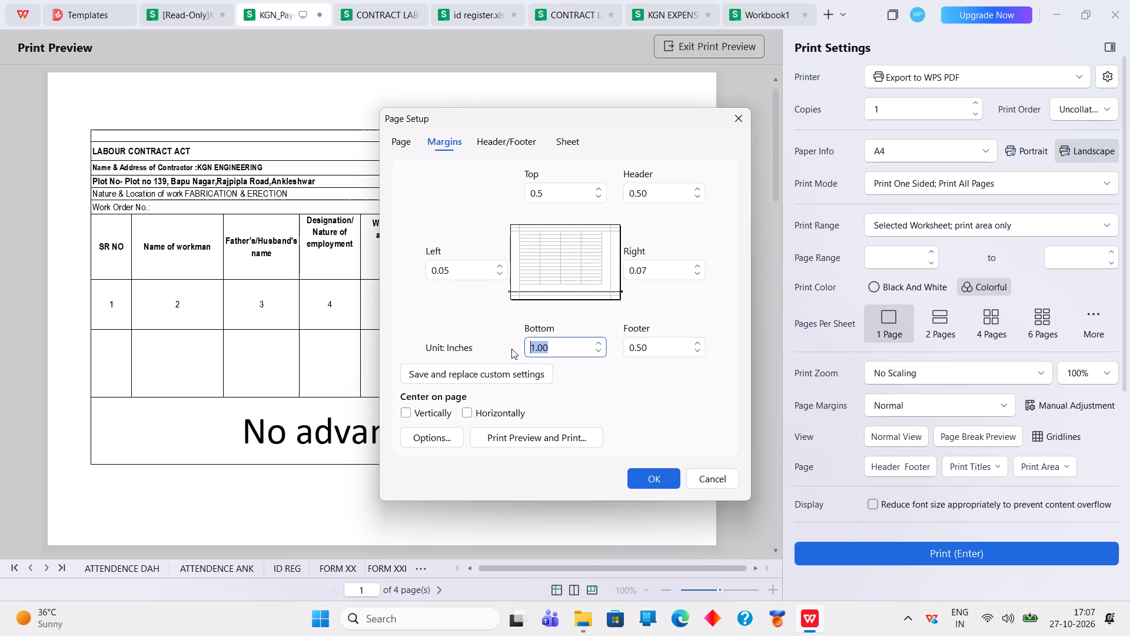
pyautogui.press('0')
pyautogui.write('.5')
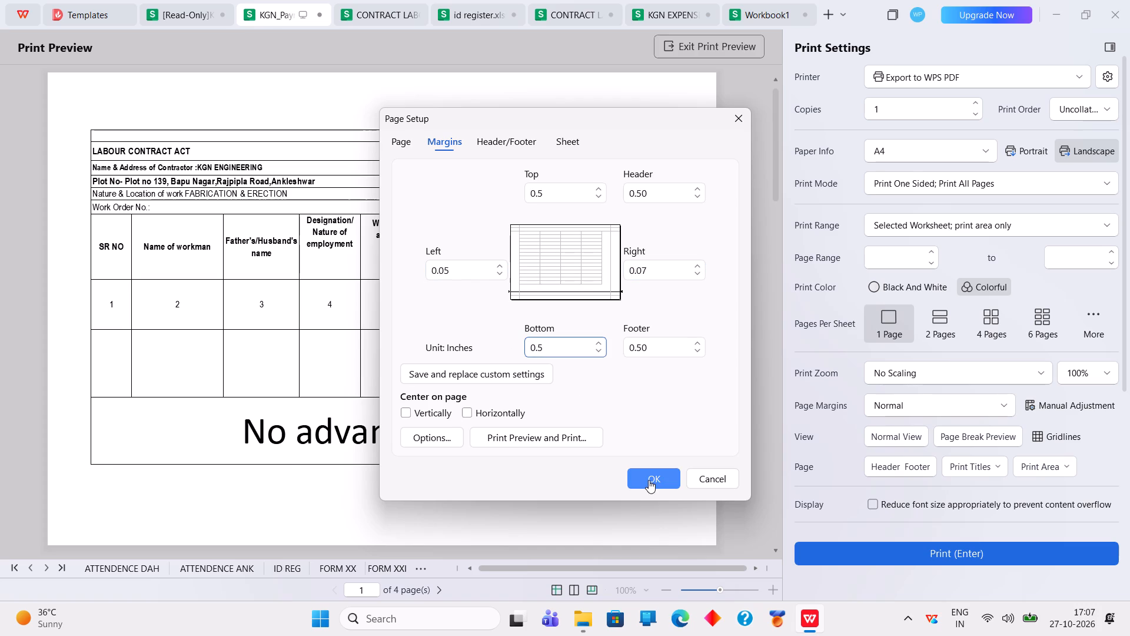
pyautogui.click(649, 480)
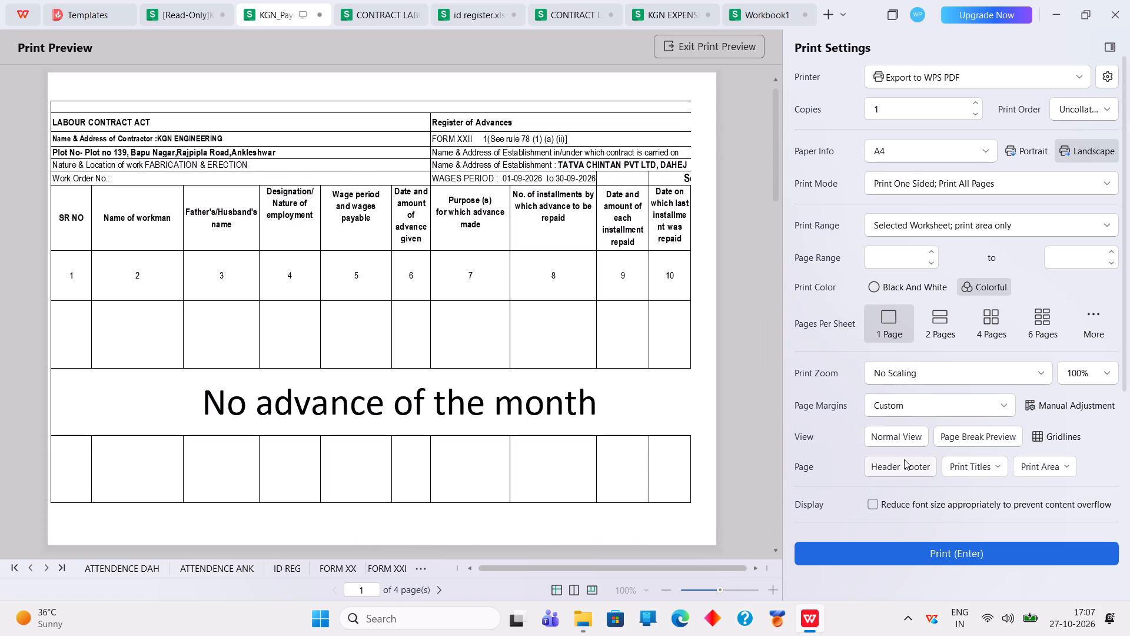
# In page break preview, move FORM XXII's vertical break to the outer edge of column L and try to move the horizontal break below row 12.
pyautogui.click(974, 436)
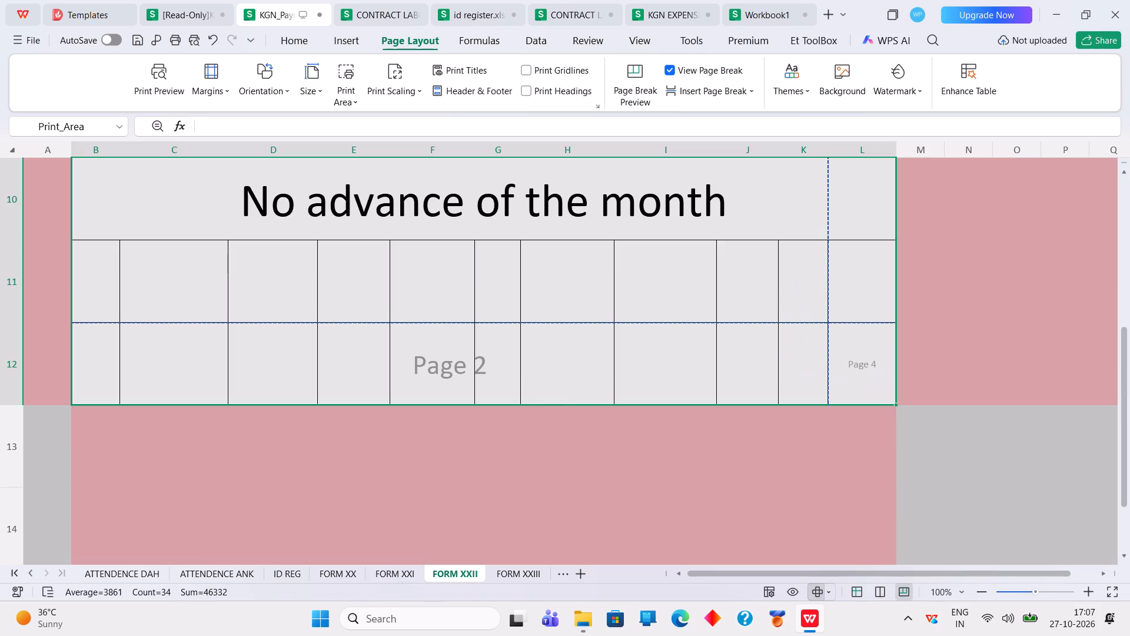
pyautogui.moveTo(827, 241); pyautogui.dragTo(900, 253)
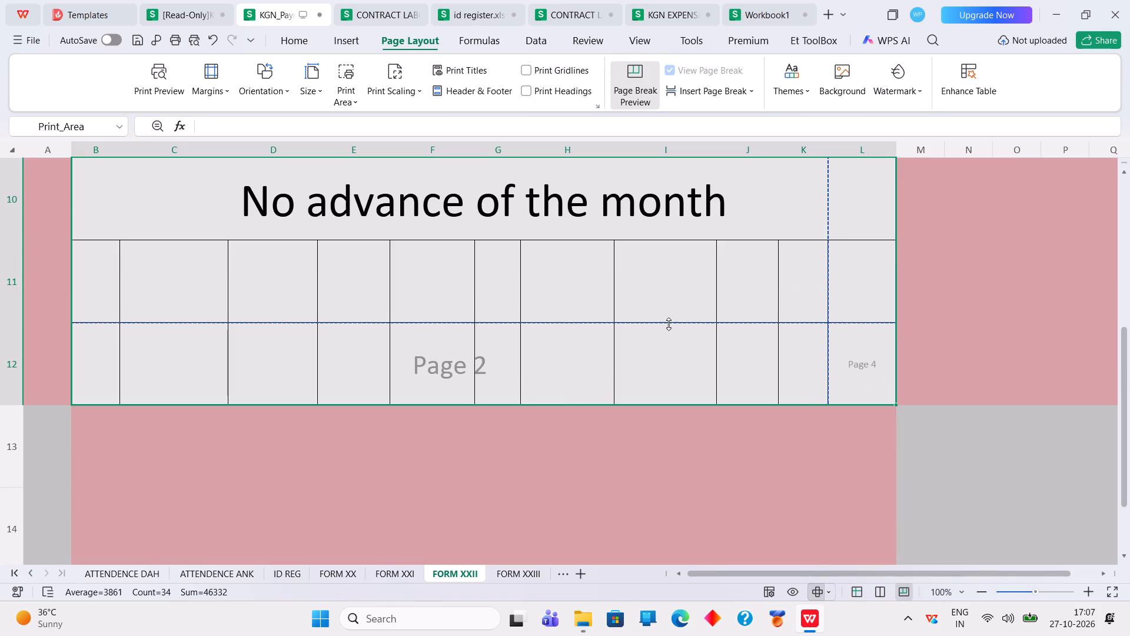
pyautogui.moveTo(669, 324); pyautogui.dragTo(682, 410)
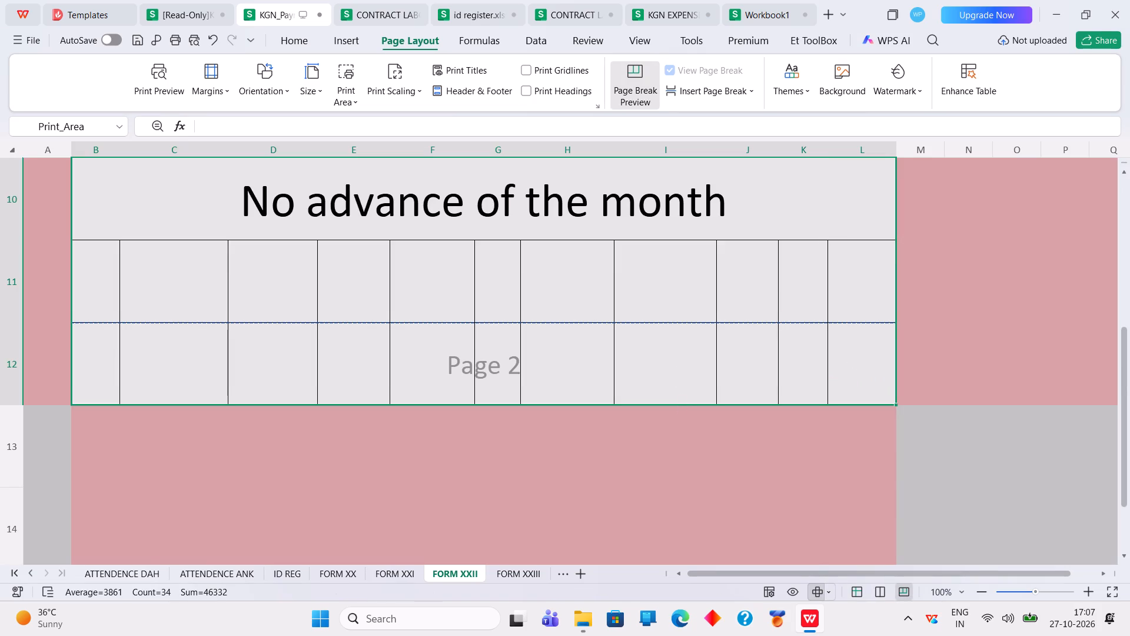
pyautogui.moveTo(450, 324); pyautogui.dragTo(447, 403)
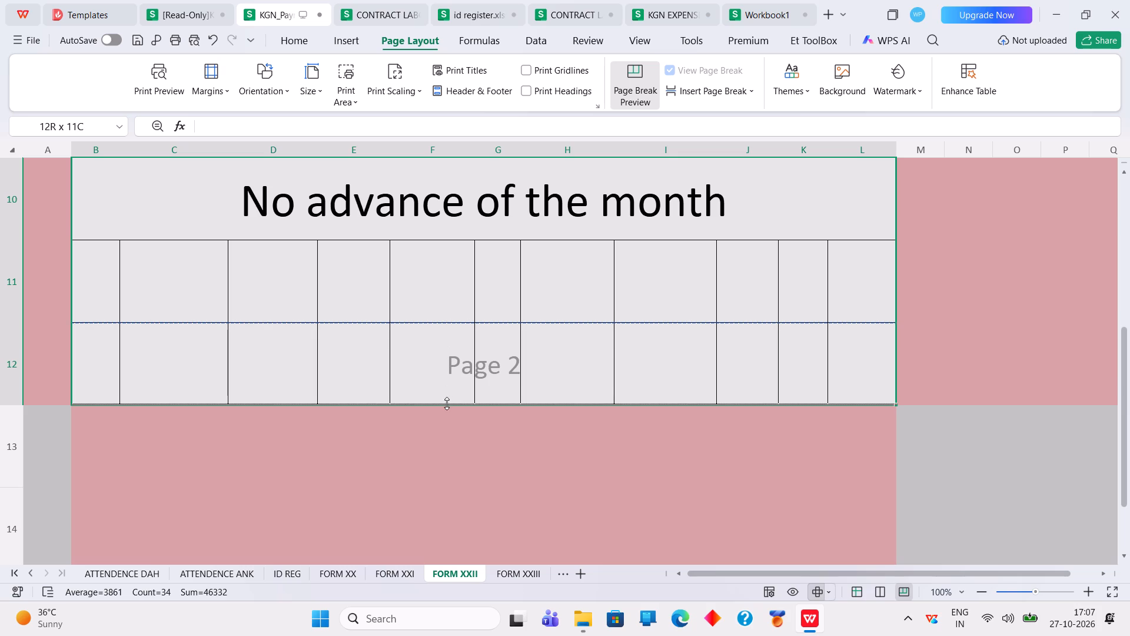
pyautogui.moveTo(447, 403); pyautogui.dragTo(447, 405)
pyautogui.click(350, 307)
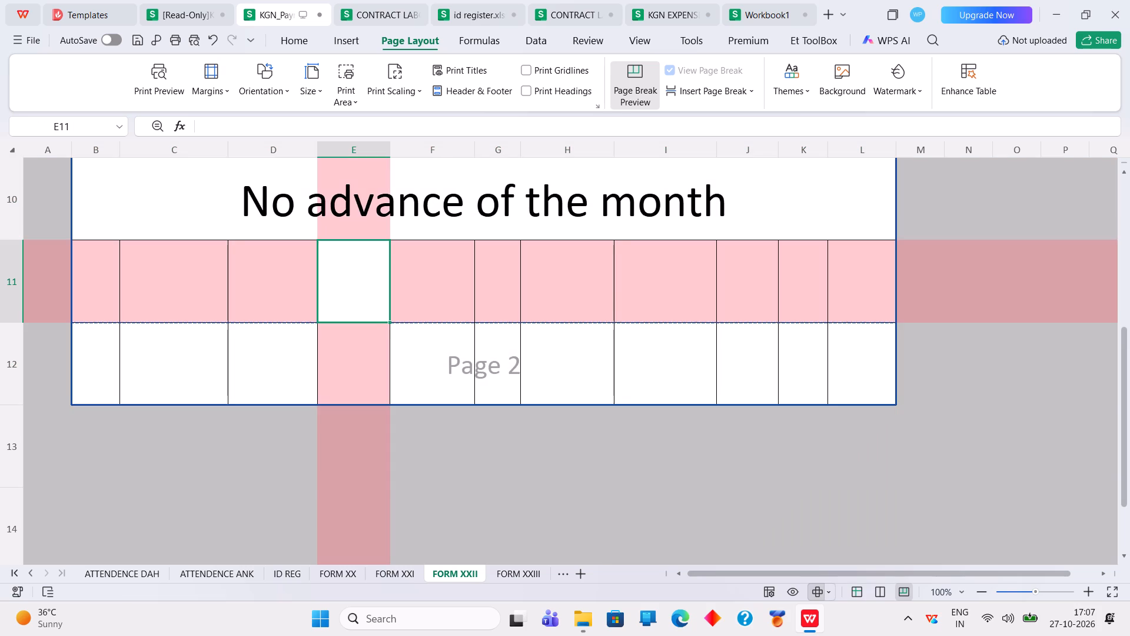
# Examine how FORM XXII divides into pages, both in page break preview and in print preview.
pyautogui.scroll(14, 567, 290)
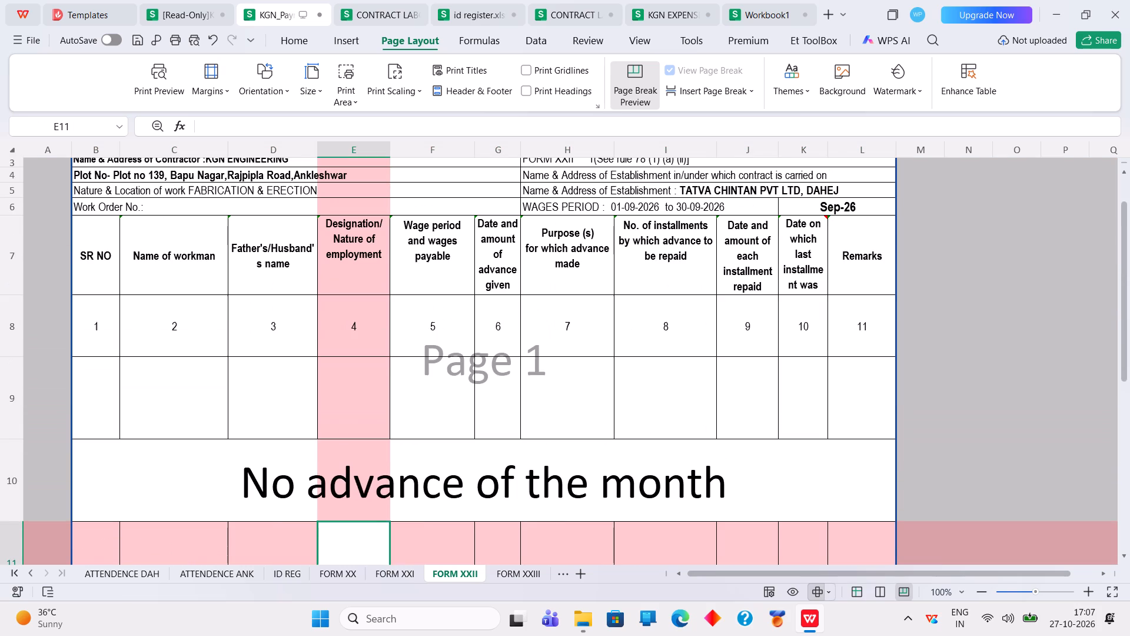
pyautogui.scroll(2, 567, 290)
pyautogui.scroll(-8, 293, 282)
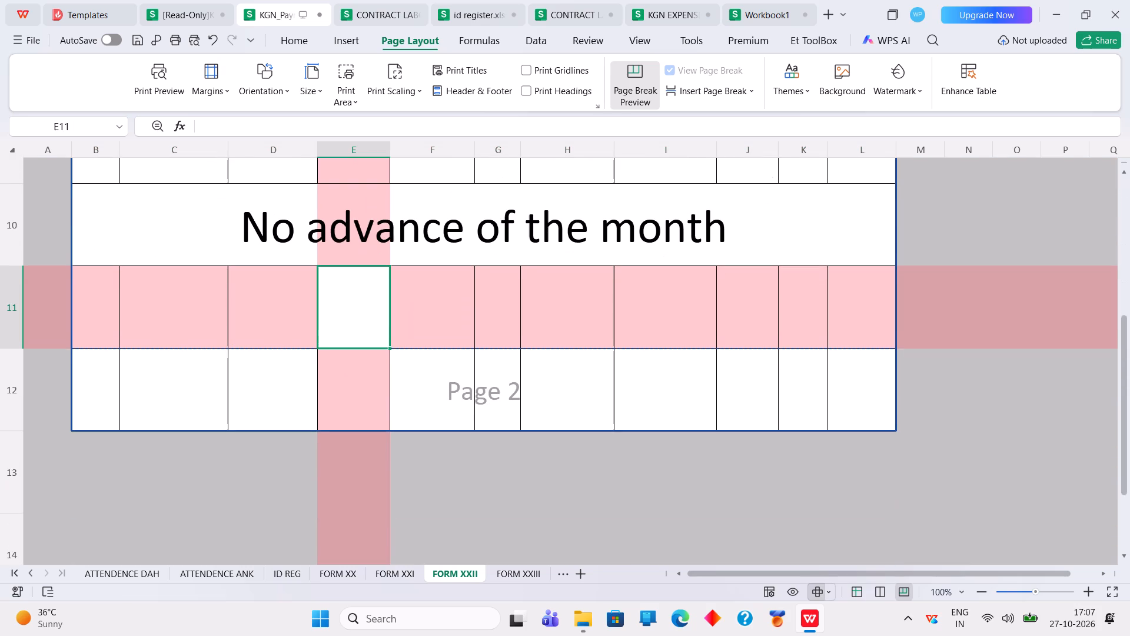
pyautogui.click(157, 82)
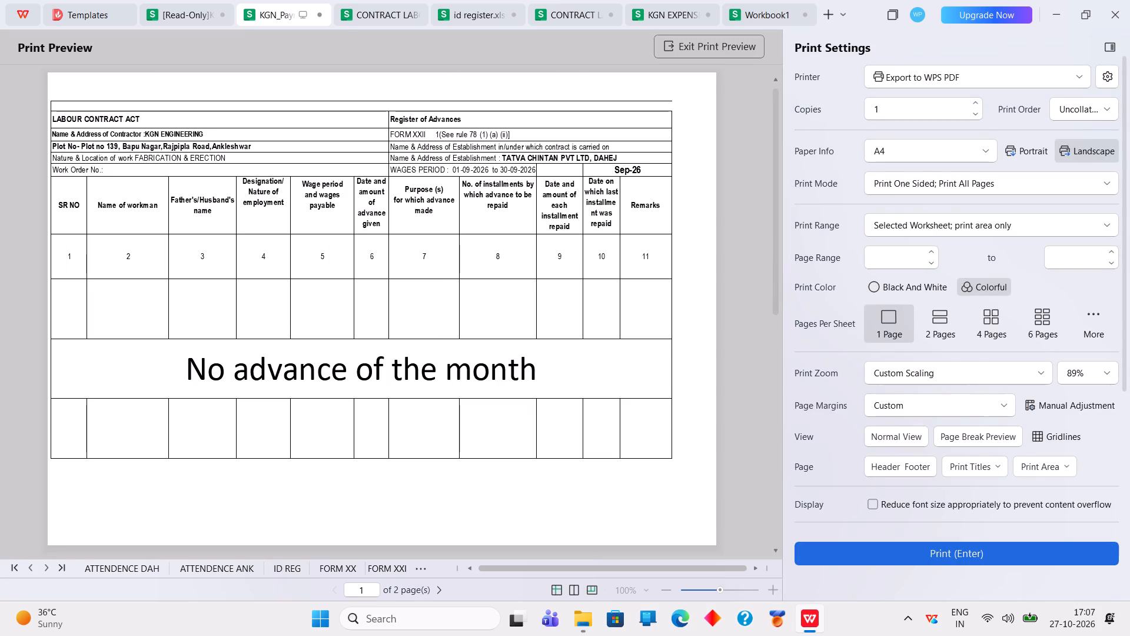
pyautogui.scroll(-4, 660, 380)
pyautogui.scroll(2, 660, 380)
pyautogui.click(694, 51)
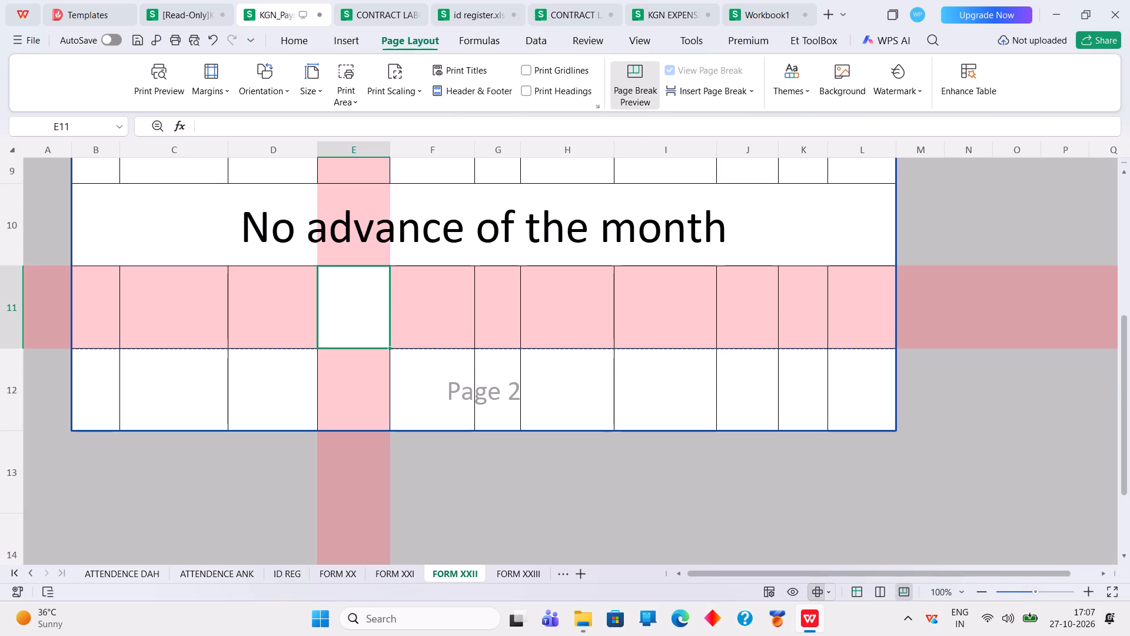
# Delete the empty row 12 at the bottom of the FORM XXII register.
pyautogui.click(2, 383)
pyautogui.rightClick(2, 383)
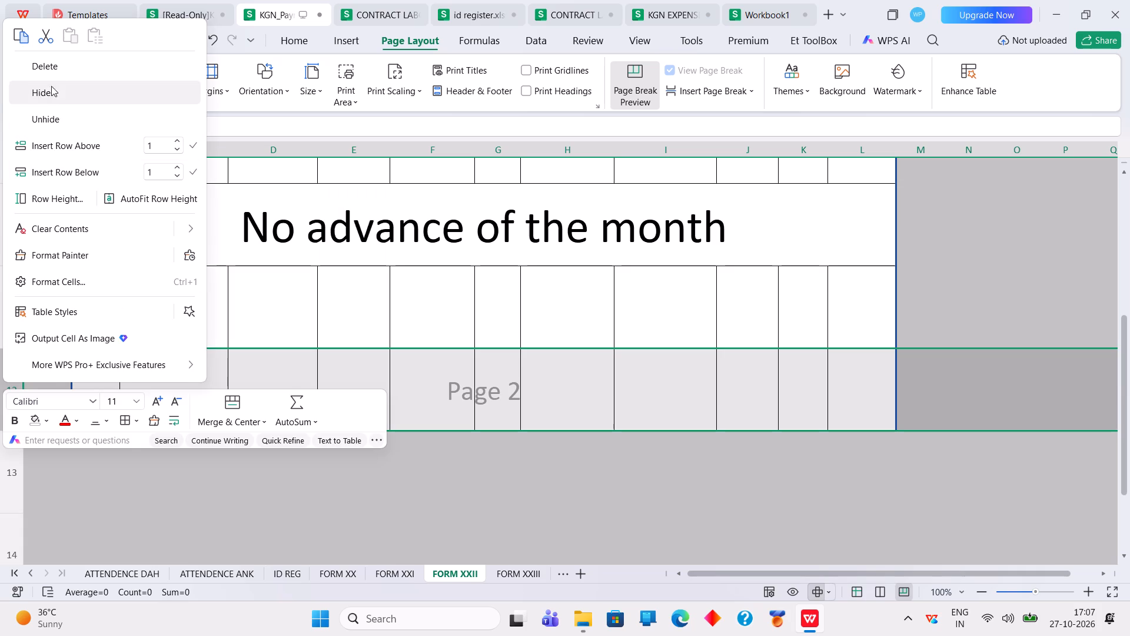
pyautogui.click(50, 69)
pyautogui.click(363, 331)
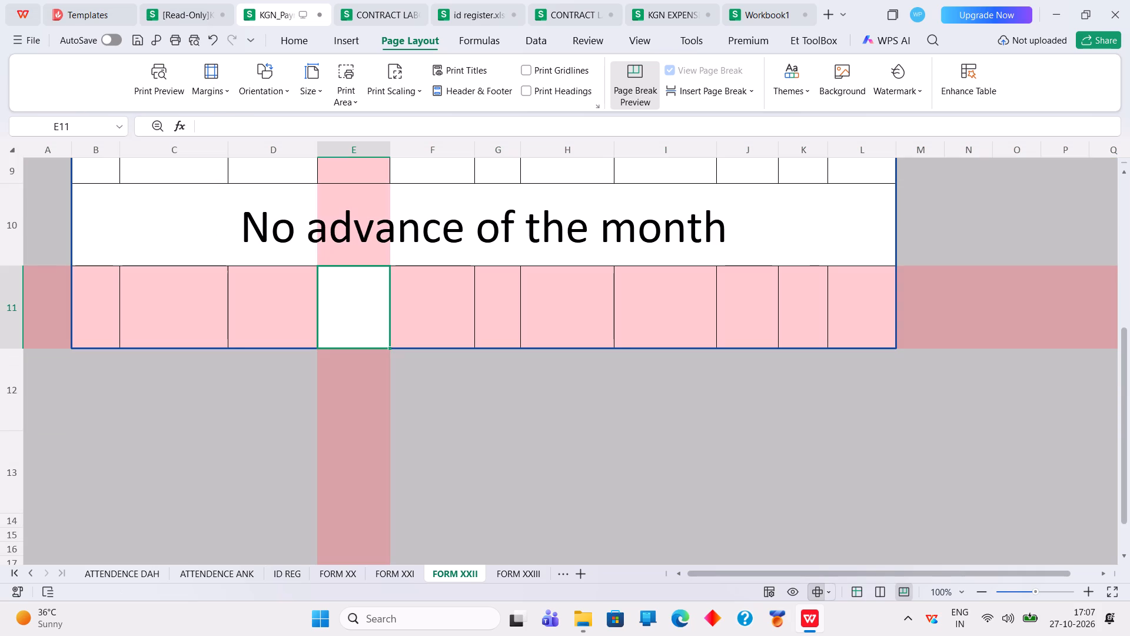
# Check the page layout of FORM XXII in print preview.
pyautogui.click(158, 90)
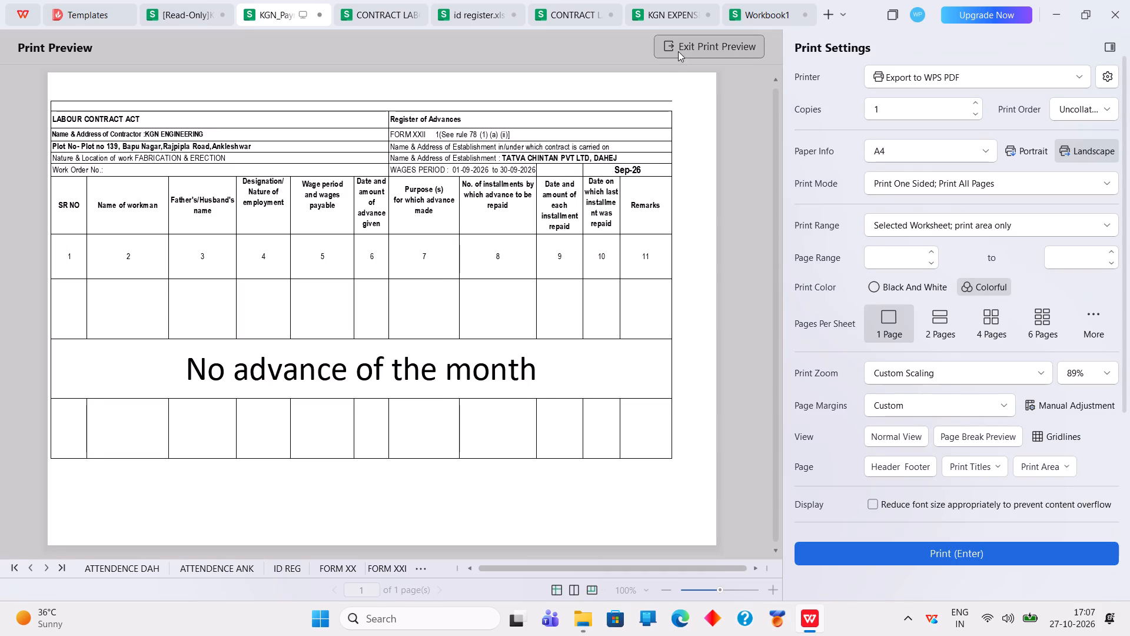
# Switch the print preview to FORM XX and set it to landscape orientation.
pyautogui.click(379, 568)
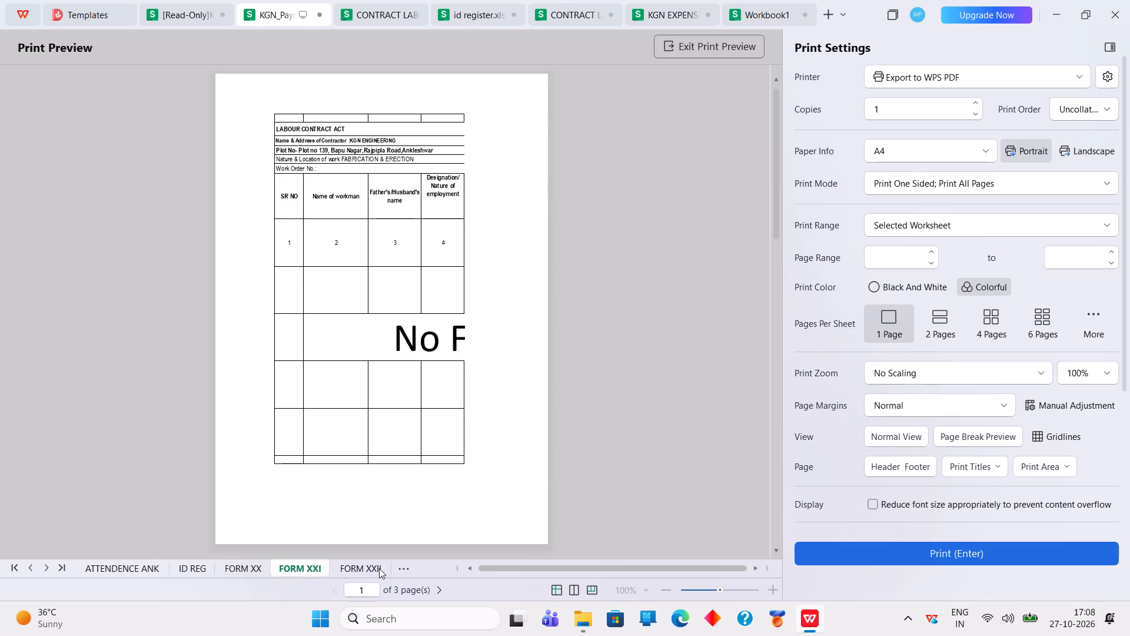
pyautogui.click(253, 569)
pyautogui.click(1079, 144)
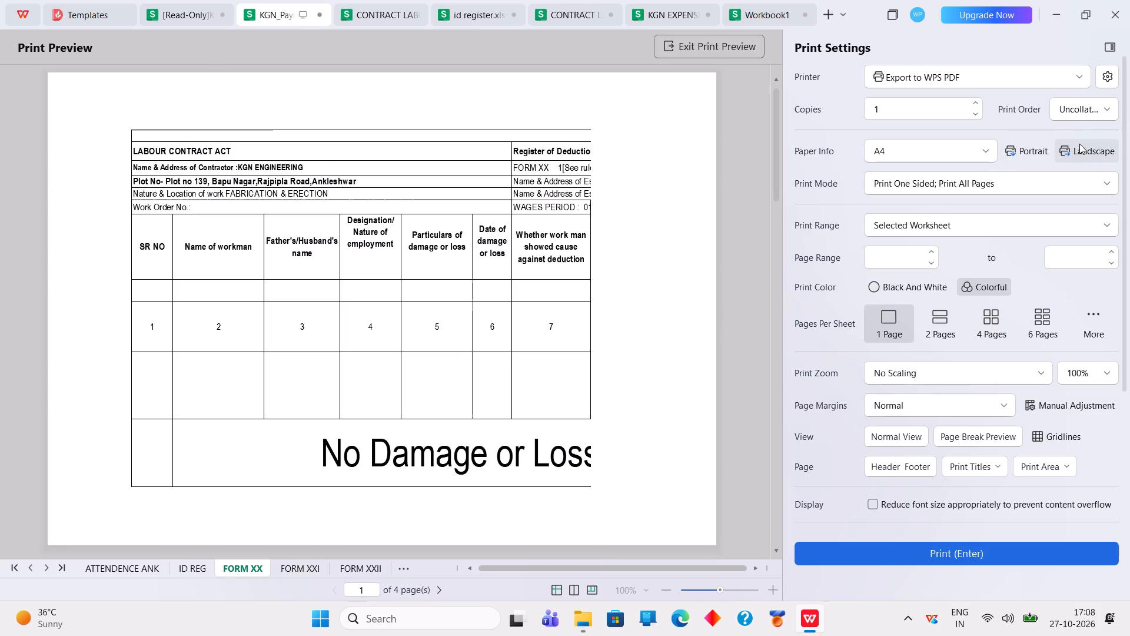
# Set the FORM XX page margins to 0.5 top, 0.05 left, 0.07 right and 0.5 bottom inches.
pyautogui.click(895, 467)
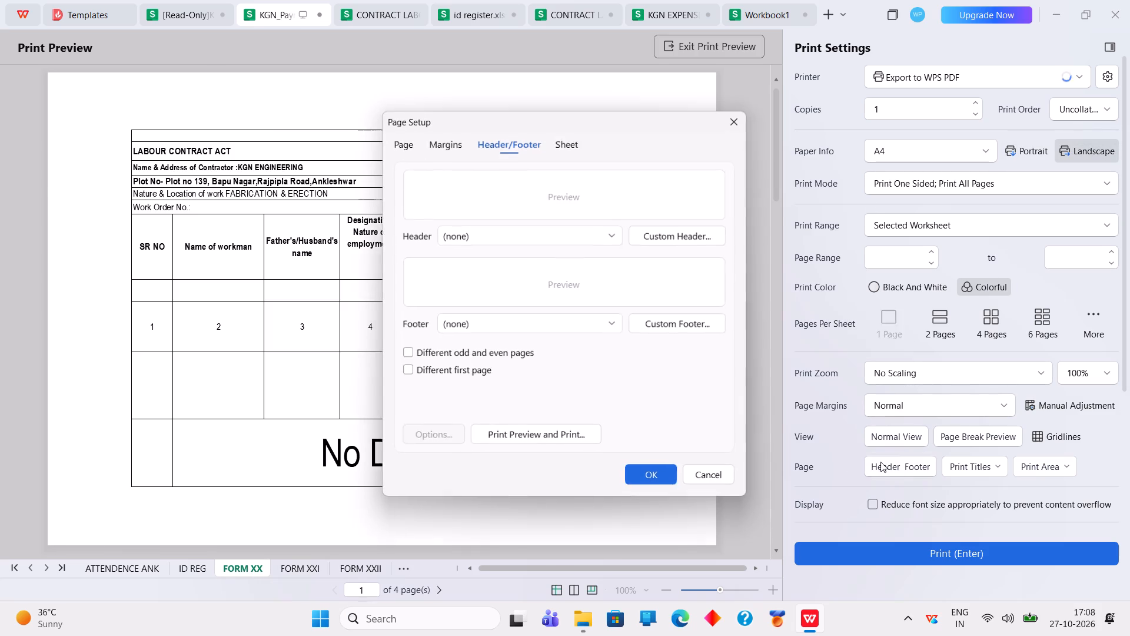
pyautogui.click(454, 147)
pyautogui.moveTo(566, 199); pyautogui.dragTo(502, 191)
pyautogui.moveTo(558, 192); pyautogui.dragTo(509, 181)
pyautogui.write('0.5')
pyautogui.moveTo(458, 271); pyautogui.dragTo(448, 271)
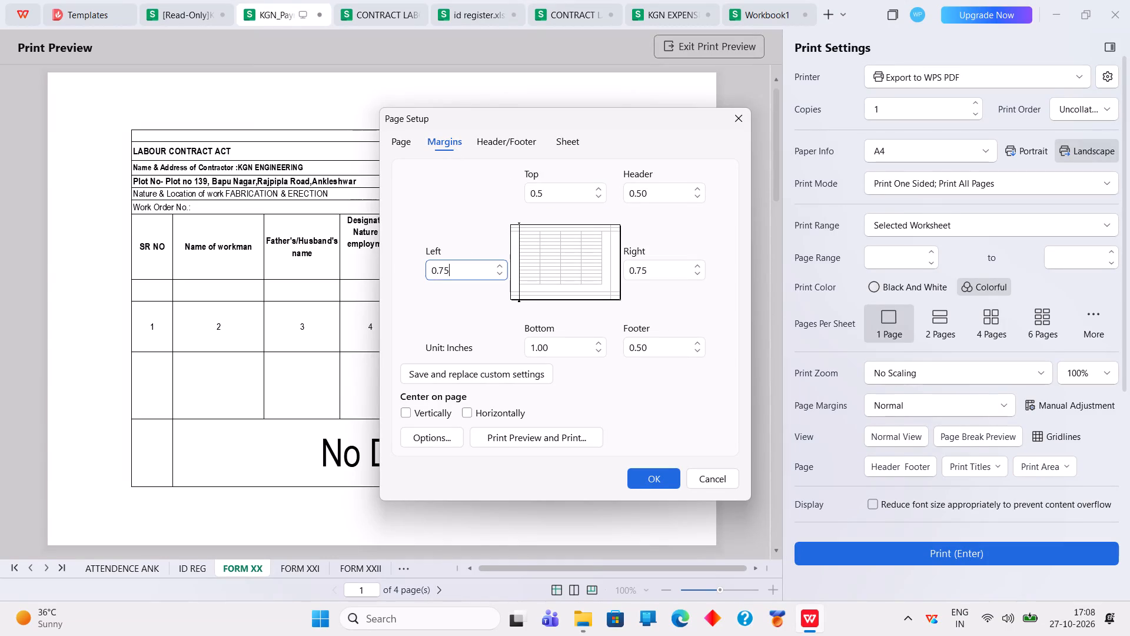
pyautogui.moveTo(448, 271); pyautogui.dragTo(410, 260)
pyautogui.write('0.05')
pyautogui.moveTo(653, 270); pyautogui.dragTo(620, 268)
pyautogui.write('0.04')
pyautogui.press('BackSpace')
pyautogui.press('7')
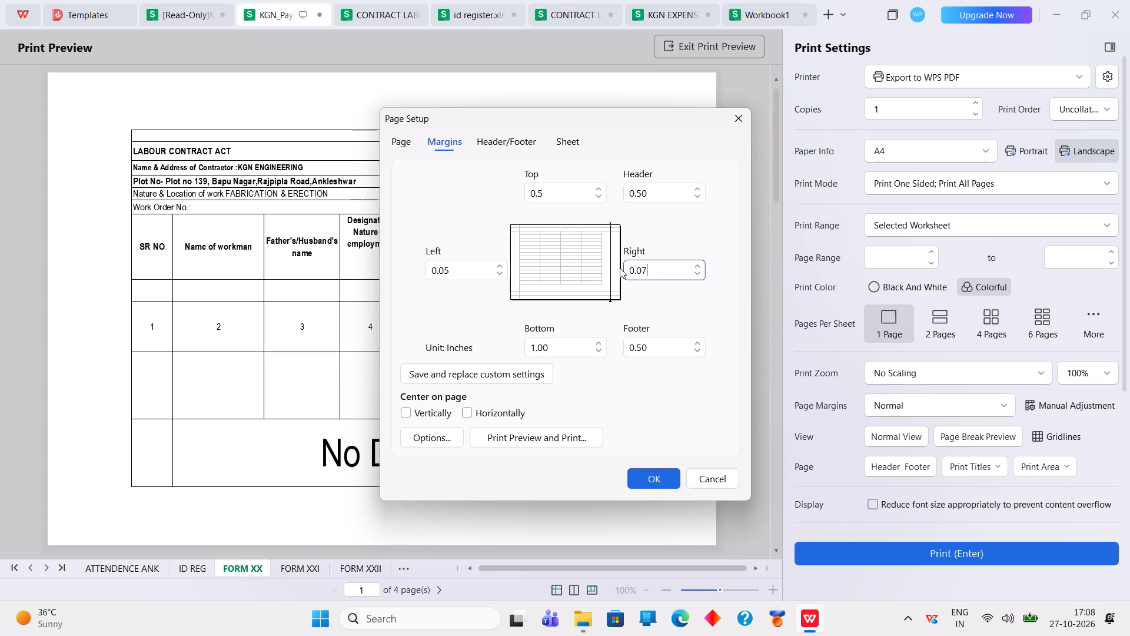
pyautogui.moveTo(564, 348); pyautogui.dragTo(494, 348)
pyautogui.write('0.5')
pyautogui.click(643, 475)
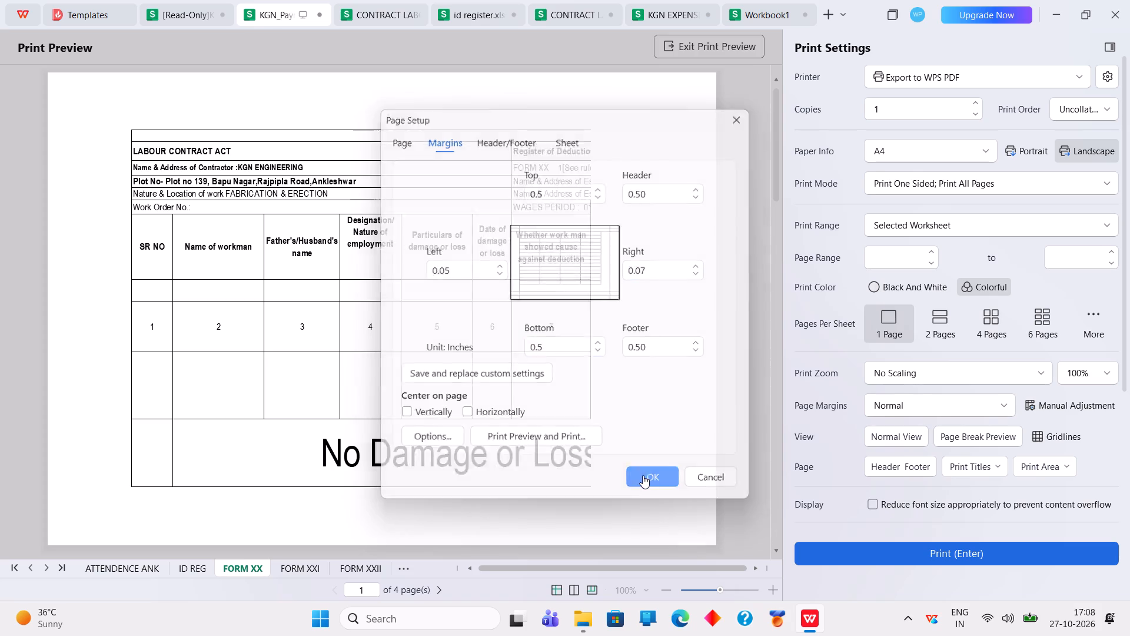
# Move the FORM XX vertical page break past column N so the register fits one page, and preview it.
pyautogui.click(988, 437)
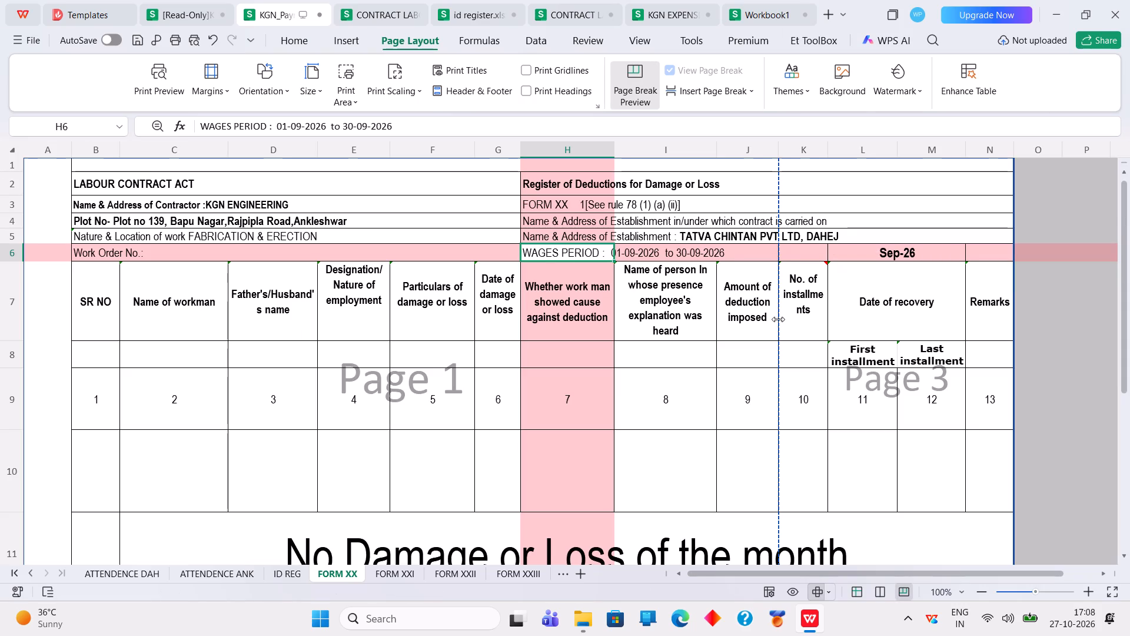
pyautogui.moveTo(779, 319); pyautogui.dragTo(1024, 308)
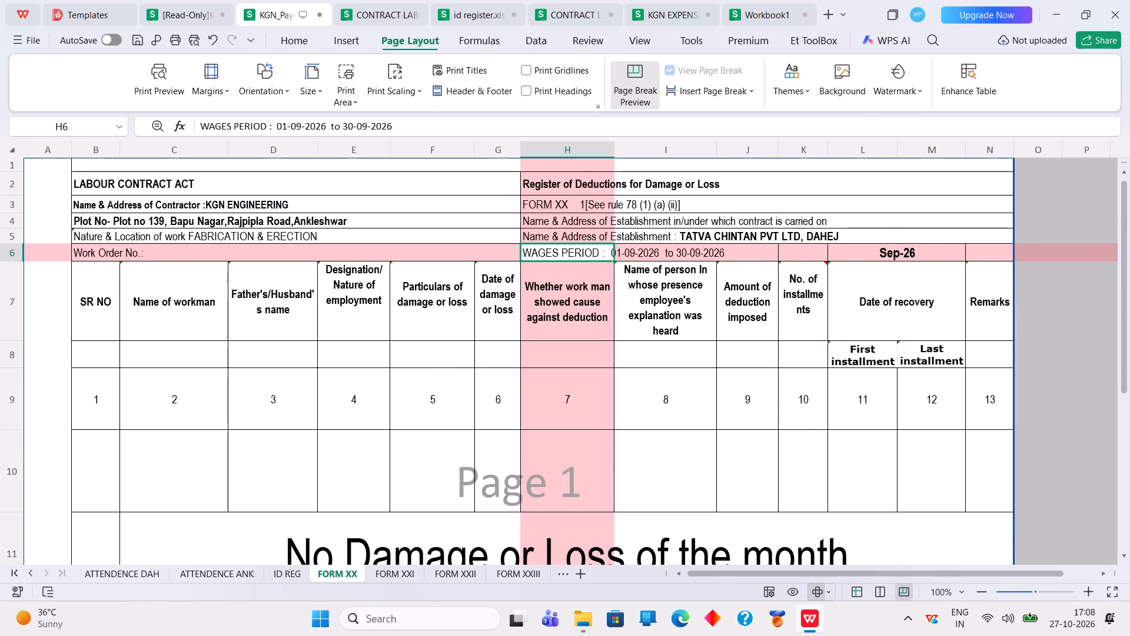
pyautogui.scroll(-7, 906, 380)
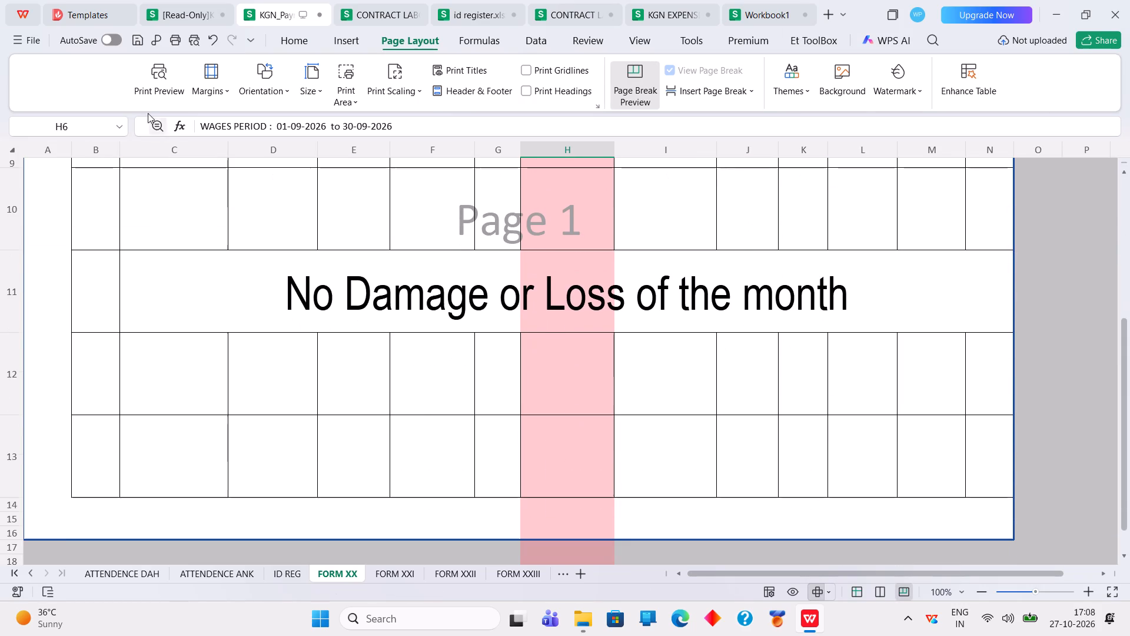
pyautogui.click(167, 84)
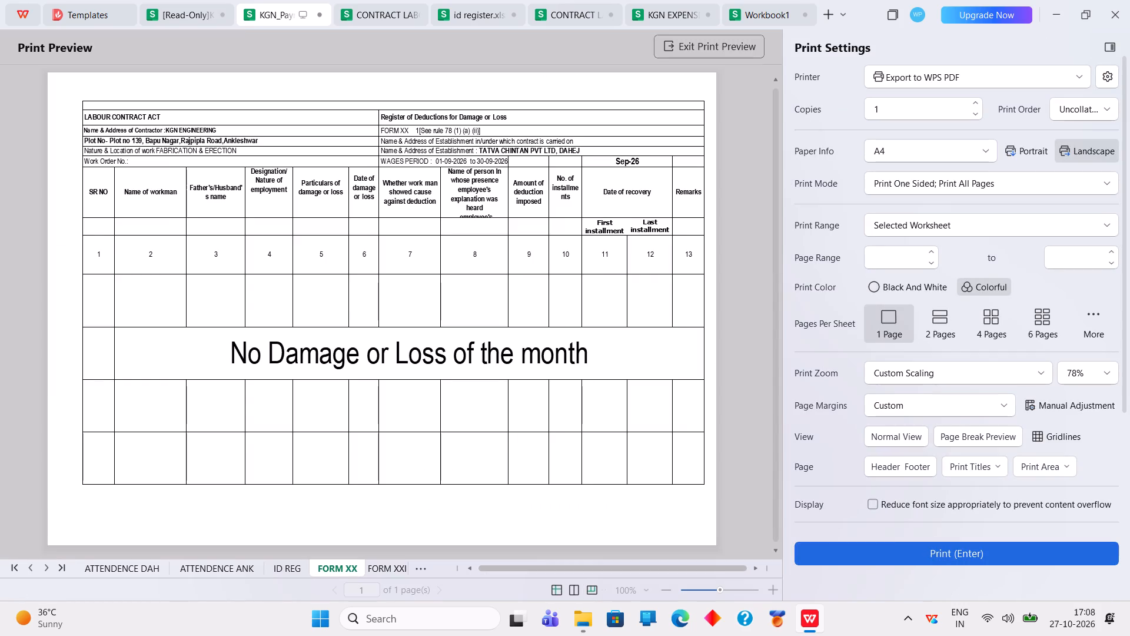
pyautogui.scroll(-2, 355, 310)
# Set the print area of the FORM XXI sheet to B1:M12 and preview it.
pyautogui.click(377, 567)
pyautogui.click(305, 567)
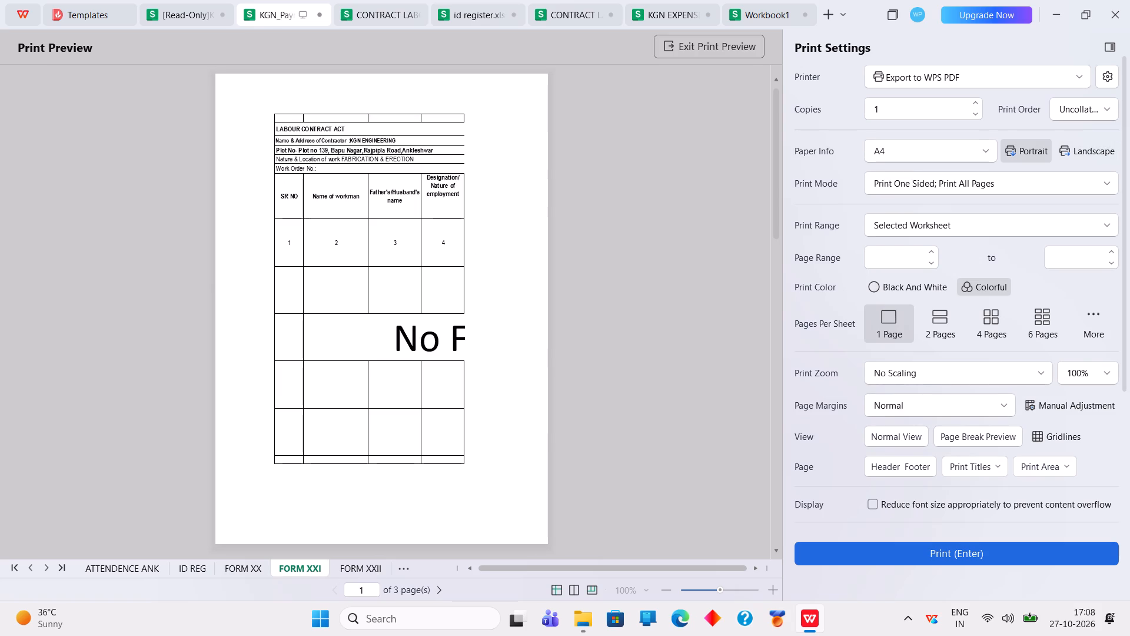
pyautogui.click(903, 442)
pyautogui.scroll(3, 234, 223)
pyautogui.moveTo(107, 167); pyautogui.dragTo(883, 587)
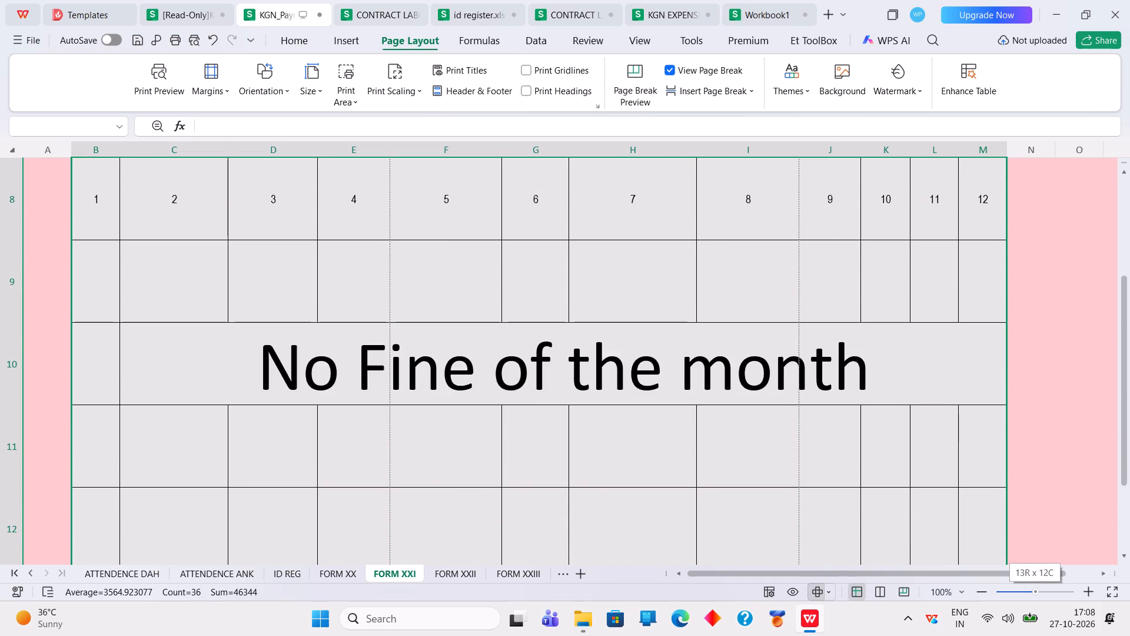
pyautogui.moveTo(883, 587); pyautogui.dragTo(902, 486)
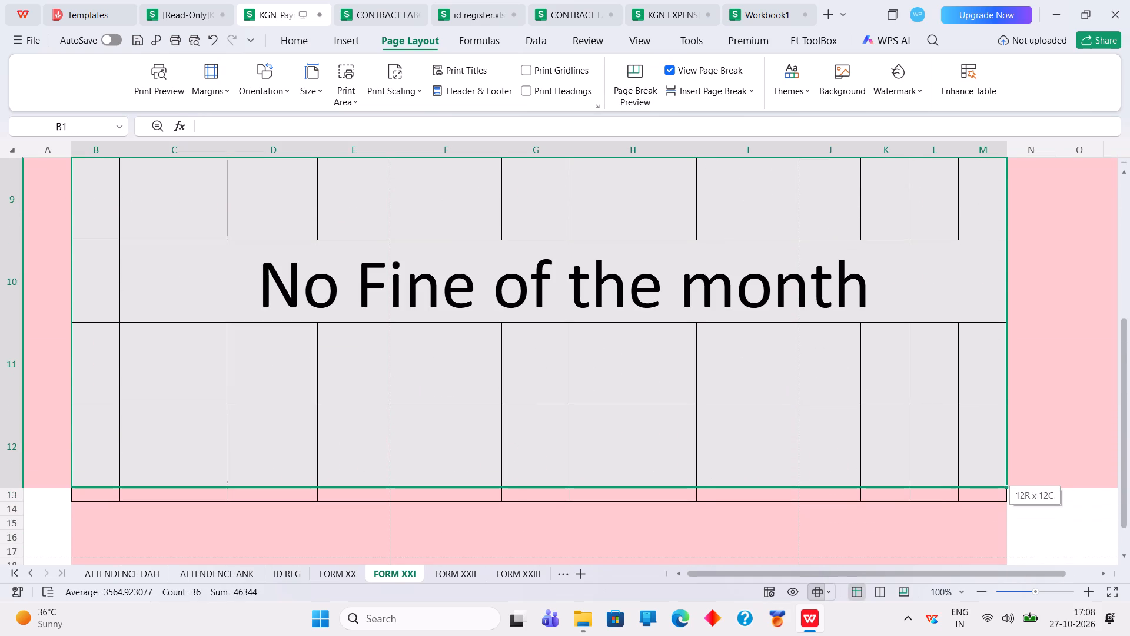
pyautogui.click(341, 100)
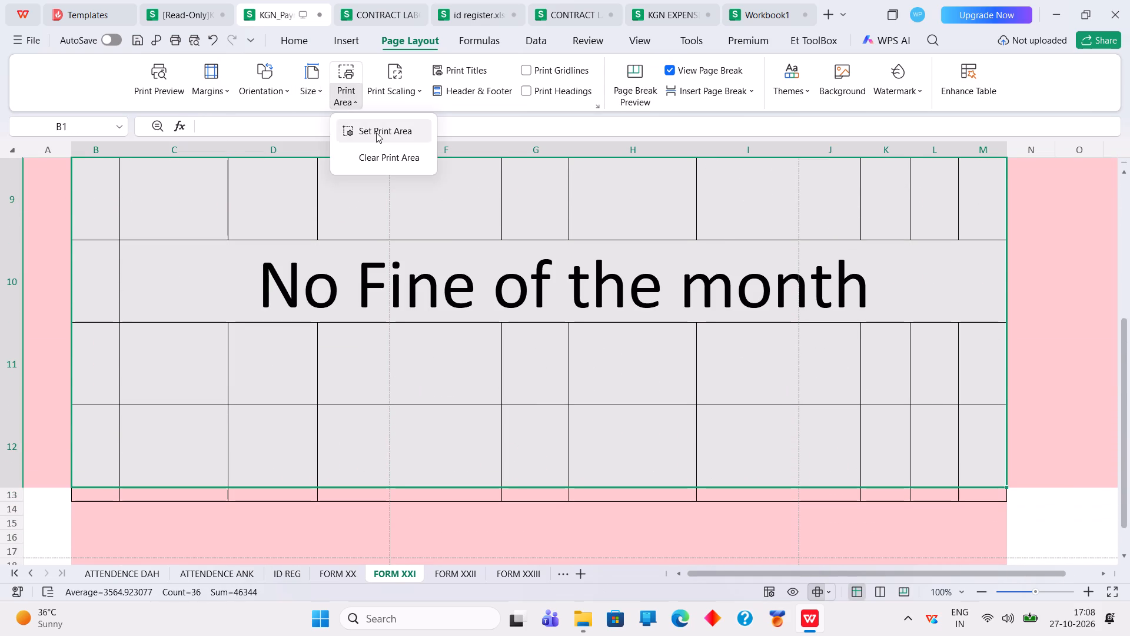
pyautogui.click(377, 134)
pyautogui.click(337, 253)
pyautogui.click(170, 87)
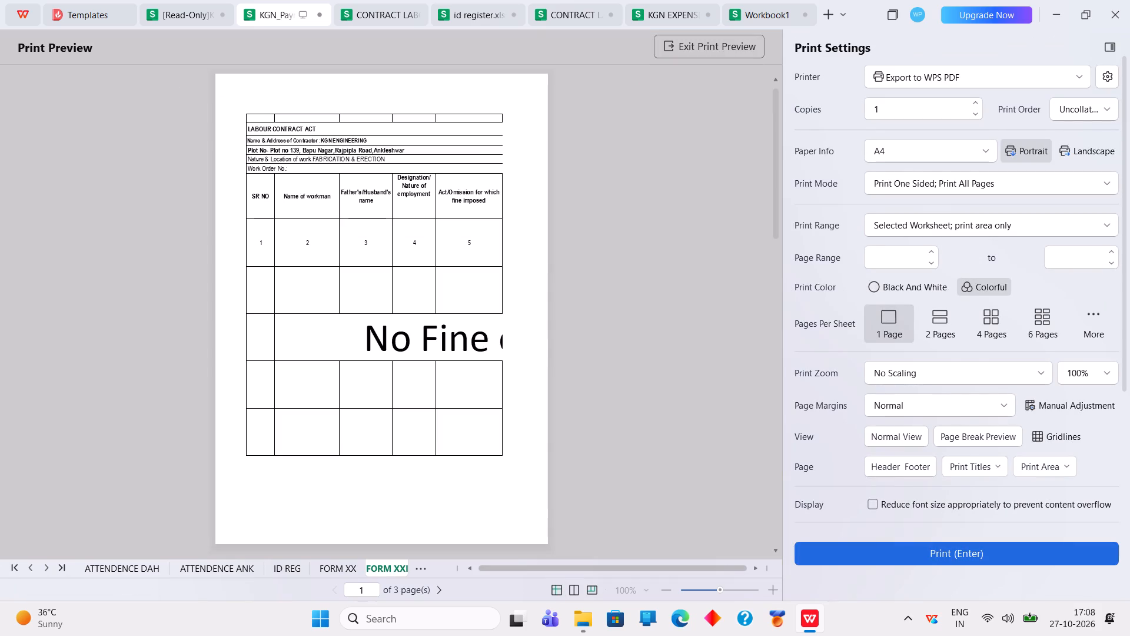
# Set the print area of the FORM XX sheet to B2:N13 and preview it.
pyautogui.click(338, 568)
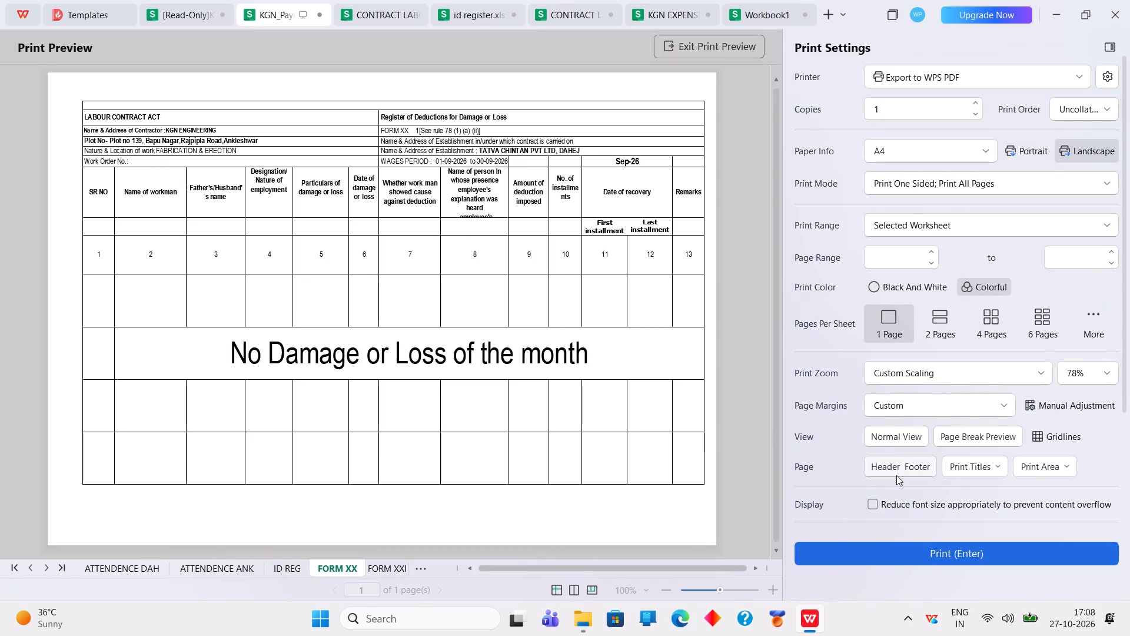
pyautogui.click(893, 436)
pyautogui.scroll(4, 467, 359)
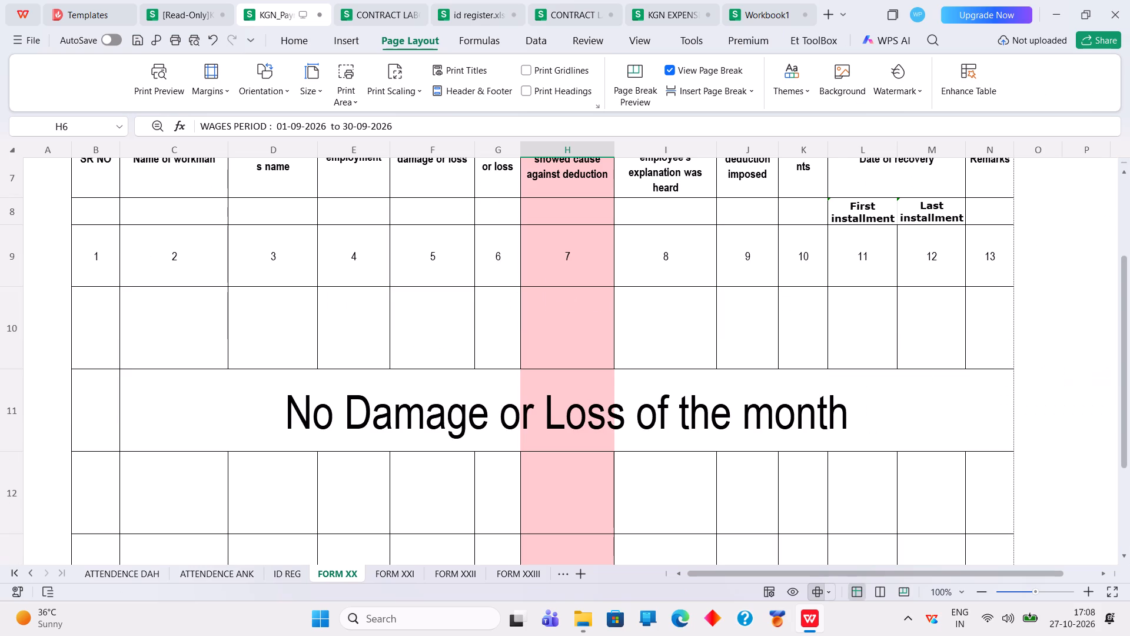
pyautogui.scroll(5, 363, 416)
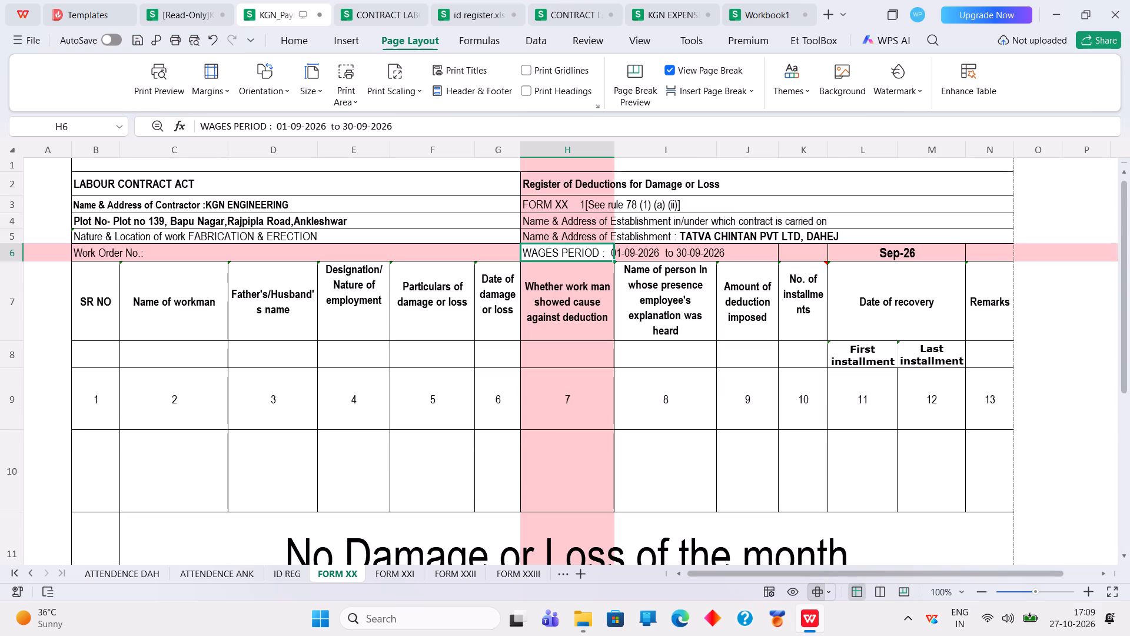
pyautogui.scroll(2, 155, 201)
pyautogui.moveTo(122, 178); pyautogui.dragTo(964, 549)
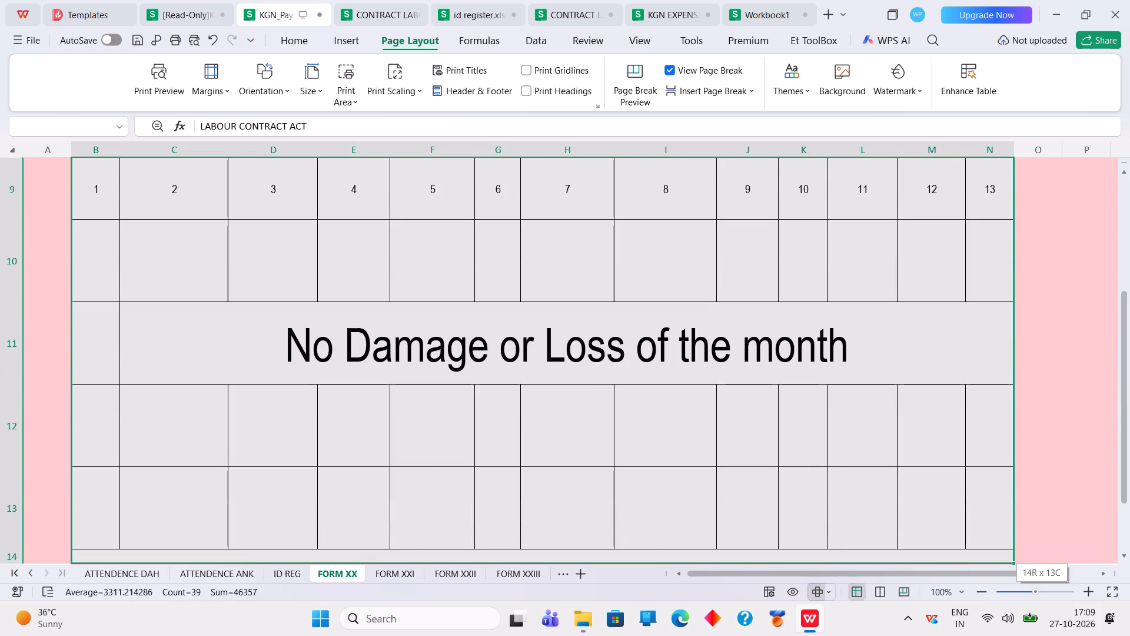
pyautogui.moveTo(964, 549); pyautogui.dragTo(964, 543)
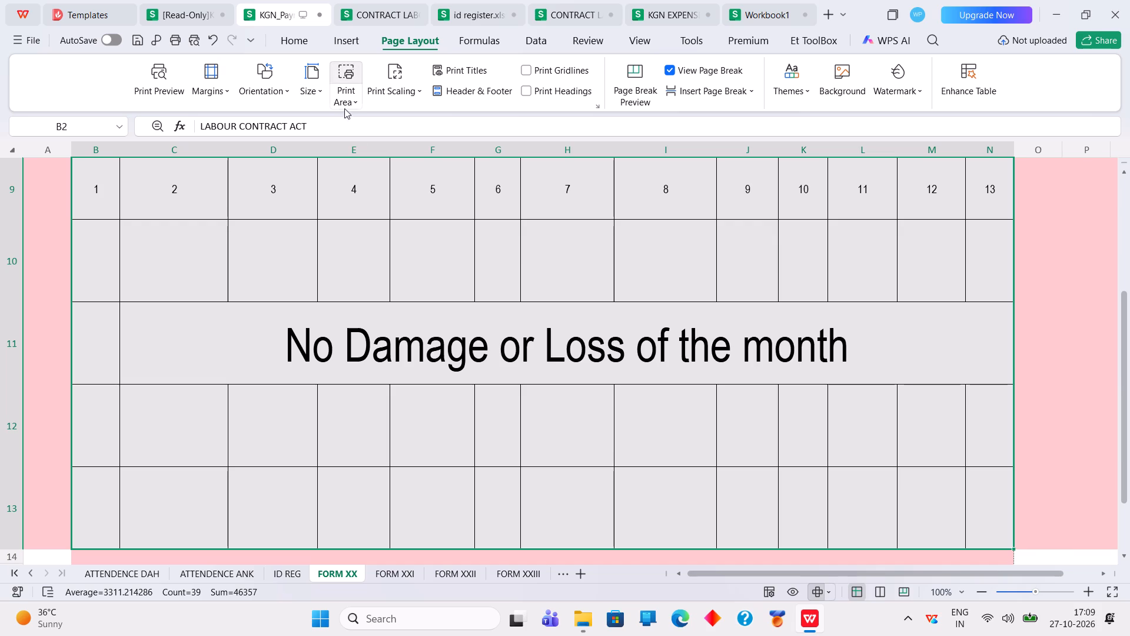
pyautogui.click(347, 106)
pyautogui.click(362, 126)
pyautogui.click(166, 82)
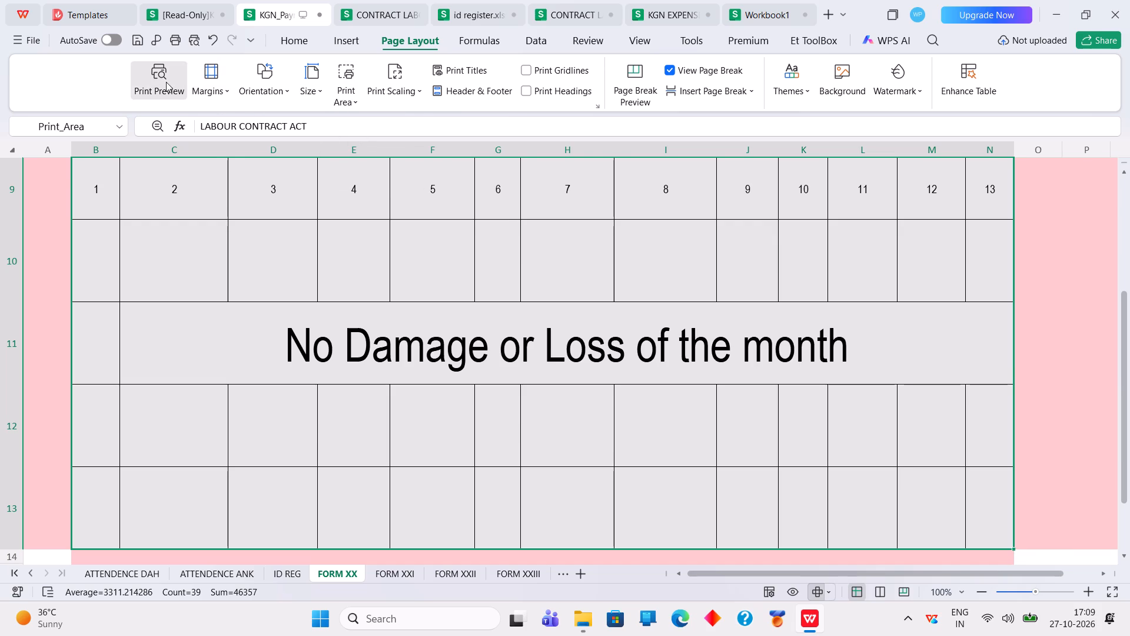
pyautogui.scroll(-1, 390, 301)
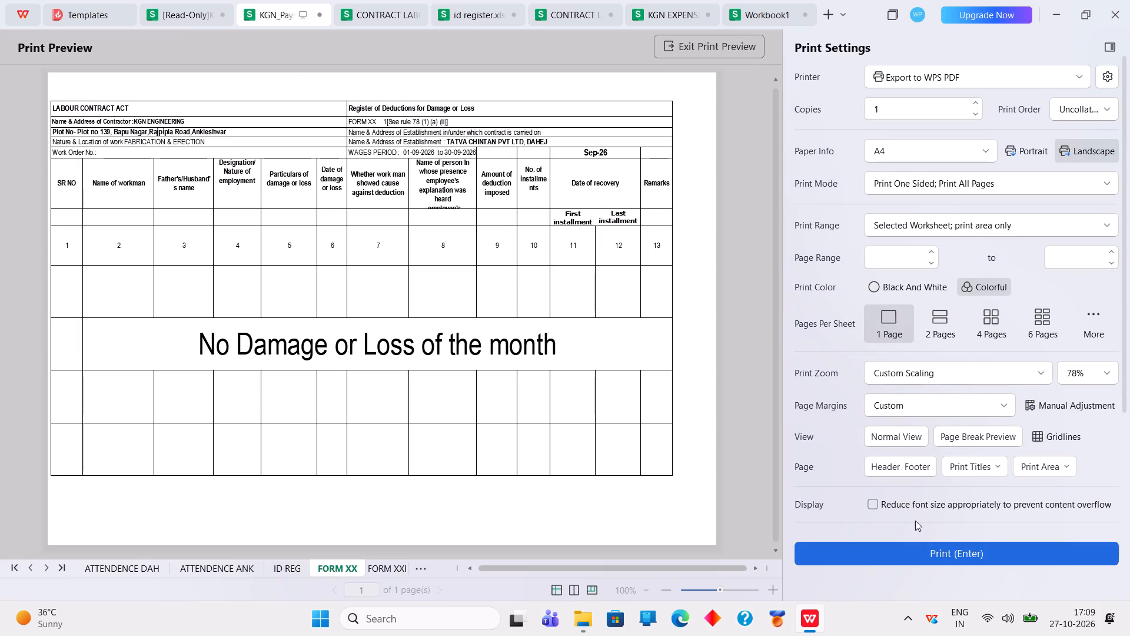
# Set the FORM XX left page margin to 0.07 inches.
pyautogui.click(916, 462)
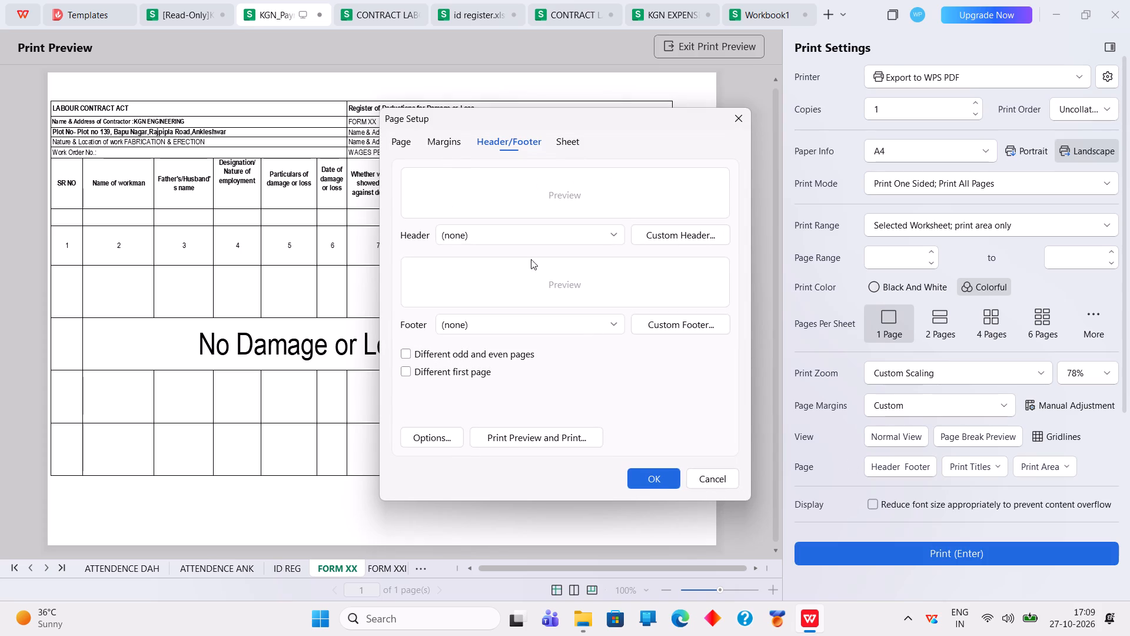
pyautogui.click(448, 146)
pyautogui.moveTo(457, 267); pyautogui.dragTo(457, 269)
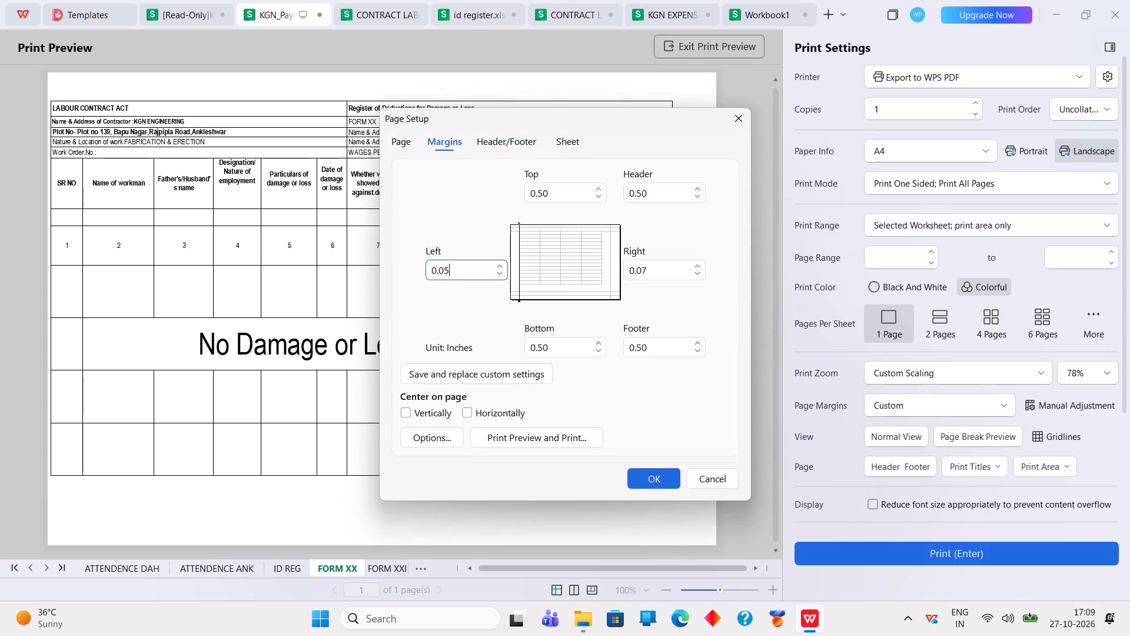
pyautogui.moveTo(457, 269); pyautogui.dragTo(403, 261)
pyautogui.write('0.07')
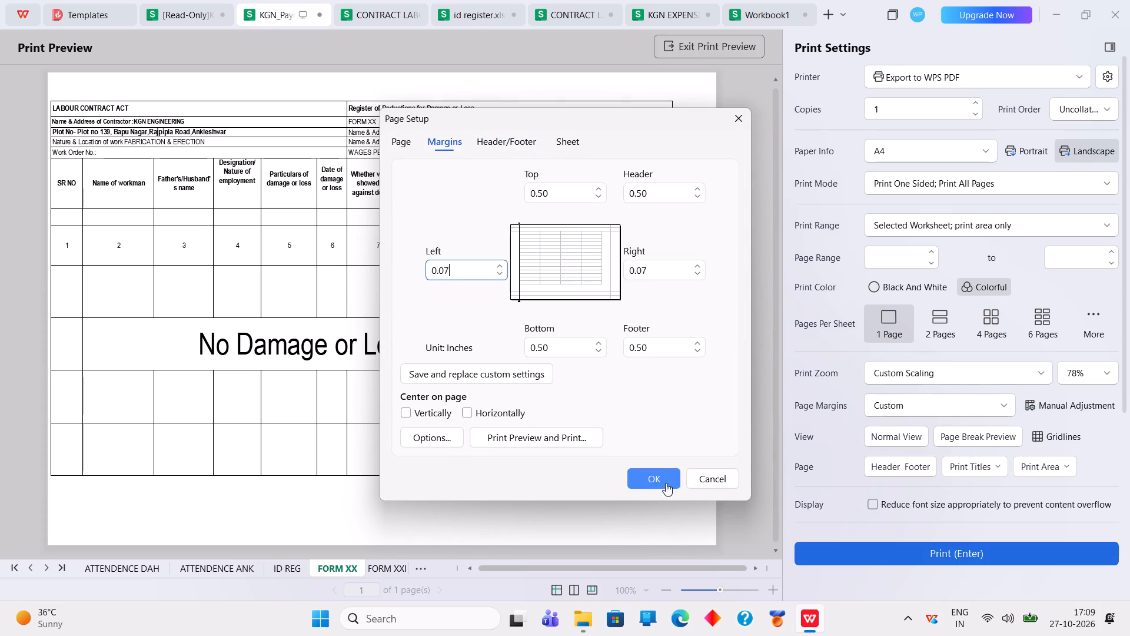
pyautogui.click(666, 483)
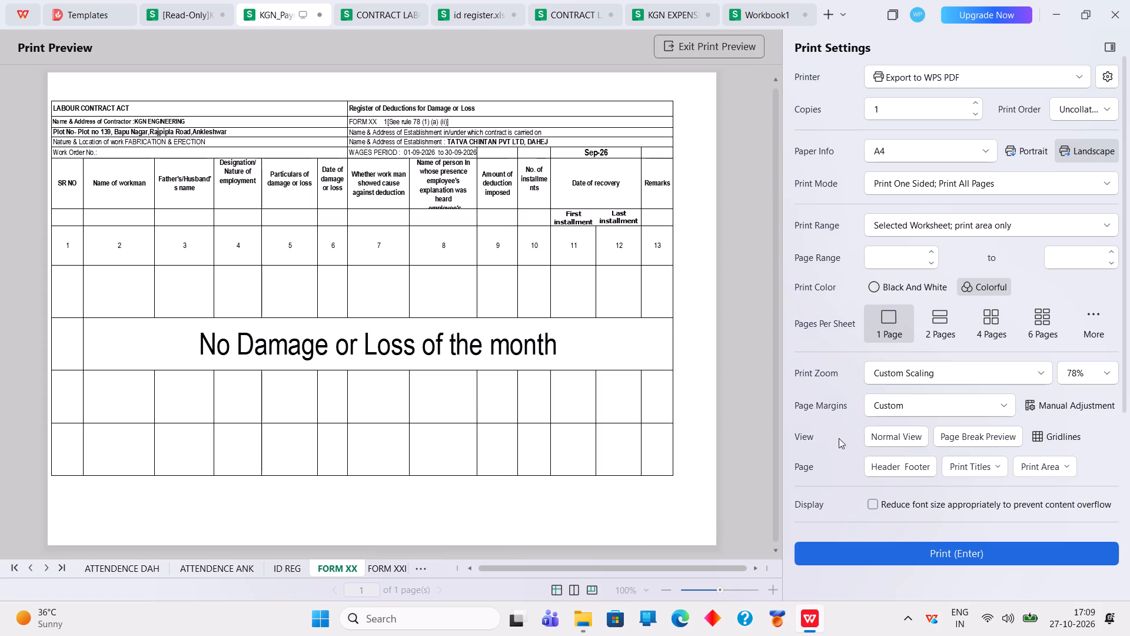
# Center the FORM XX register on the page both vertically and horizontally.
pyautogui.click(894, 464)
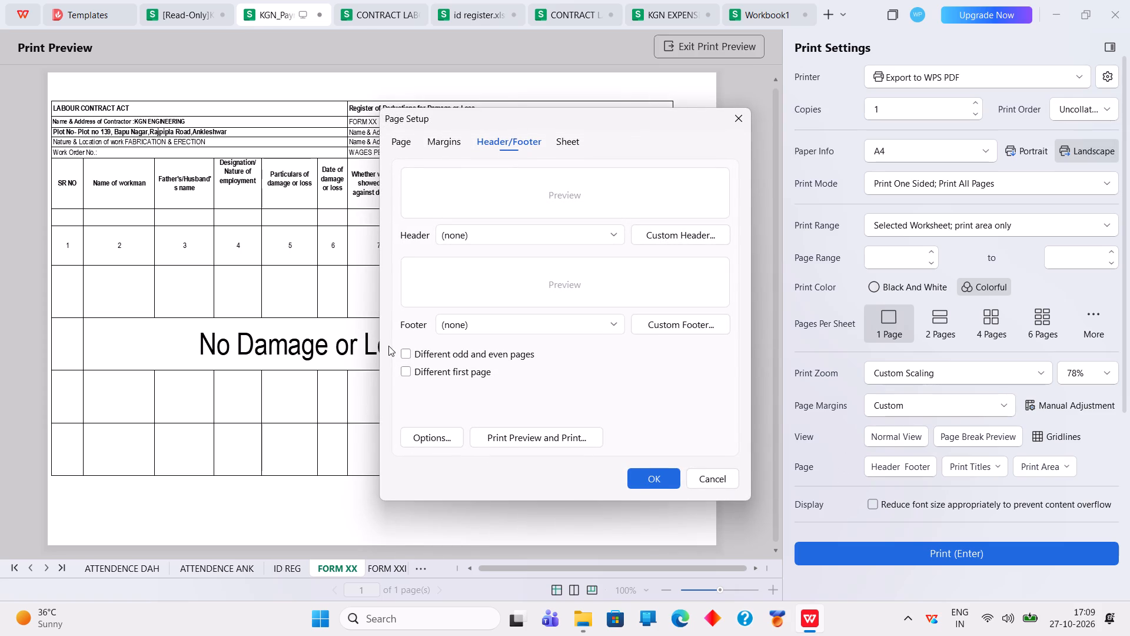
pyautogui.click(436, 143)
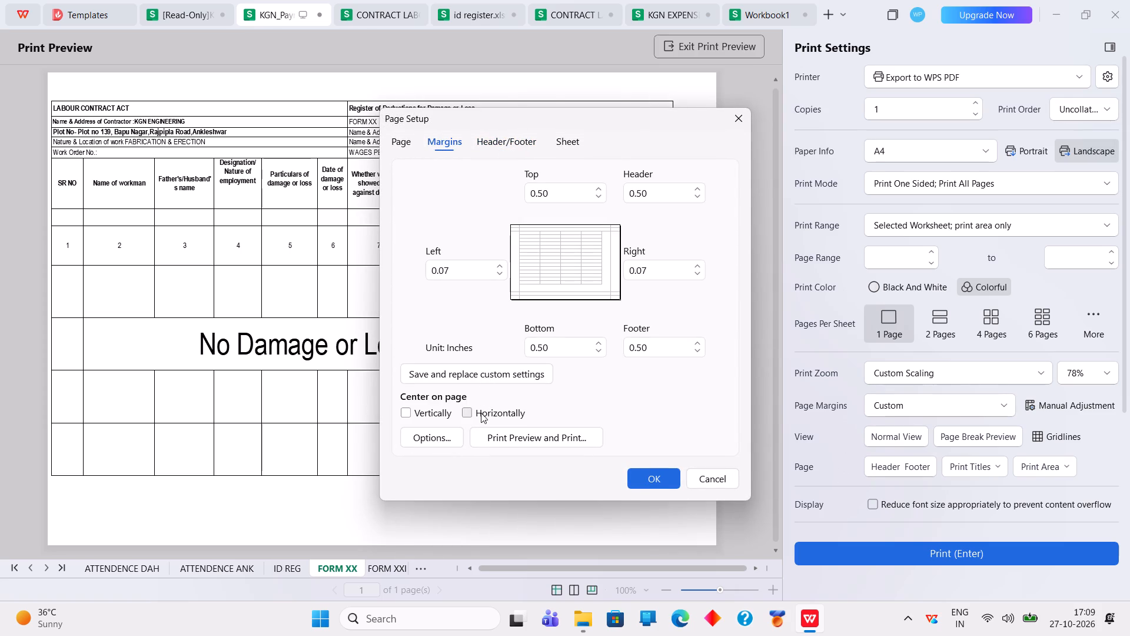
pyautogui.click(408, 417)
pyautogui.click(641, 482)
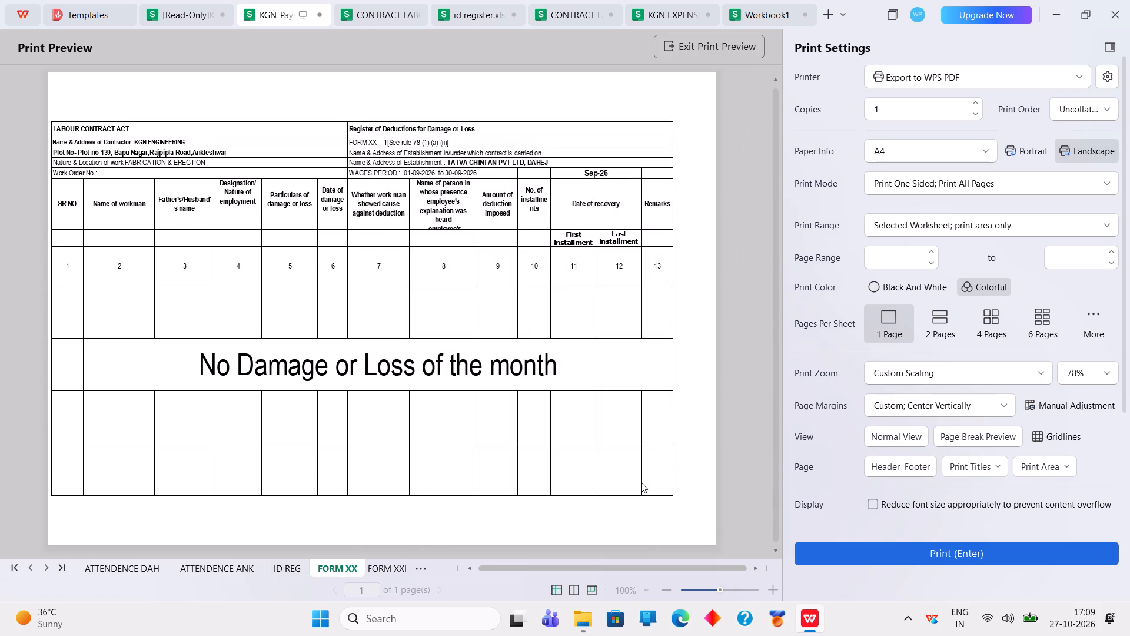
pyautogui.click(896, 472)
pyautogui.click(440, 143)
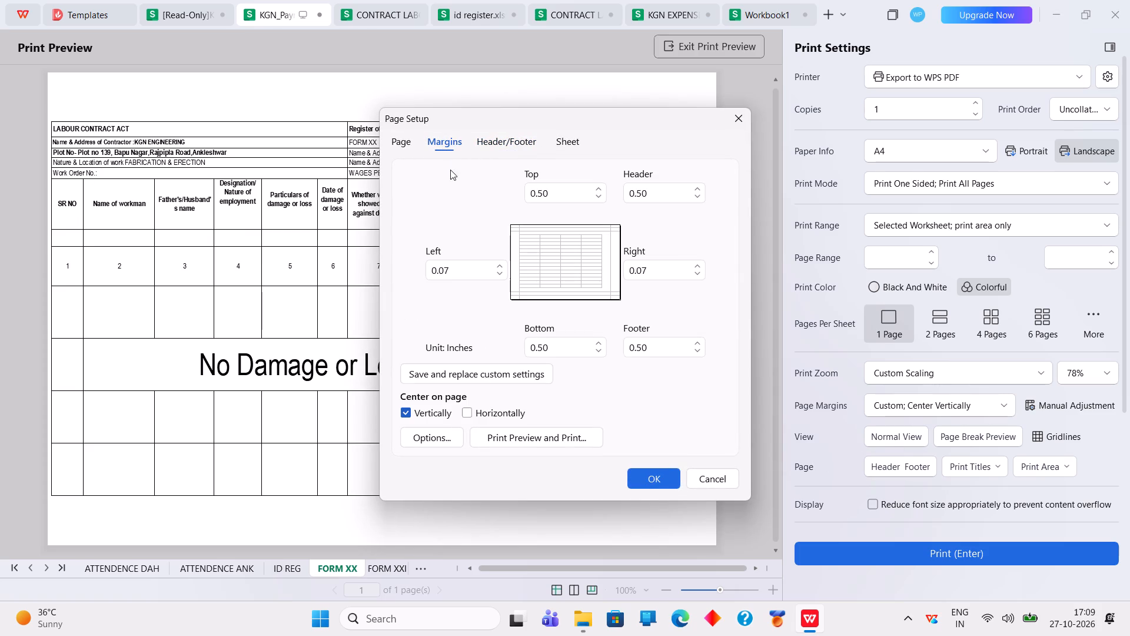
pyautogui.click(470, 410)
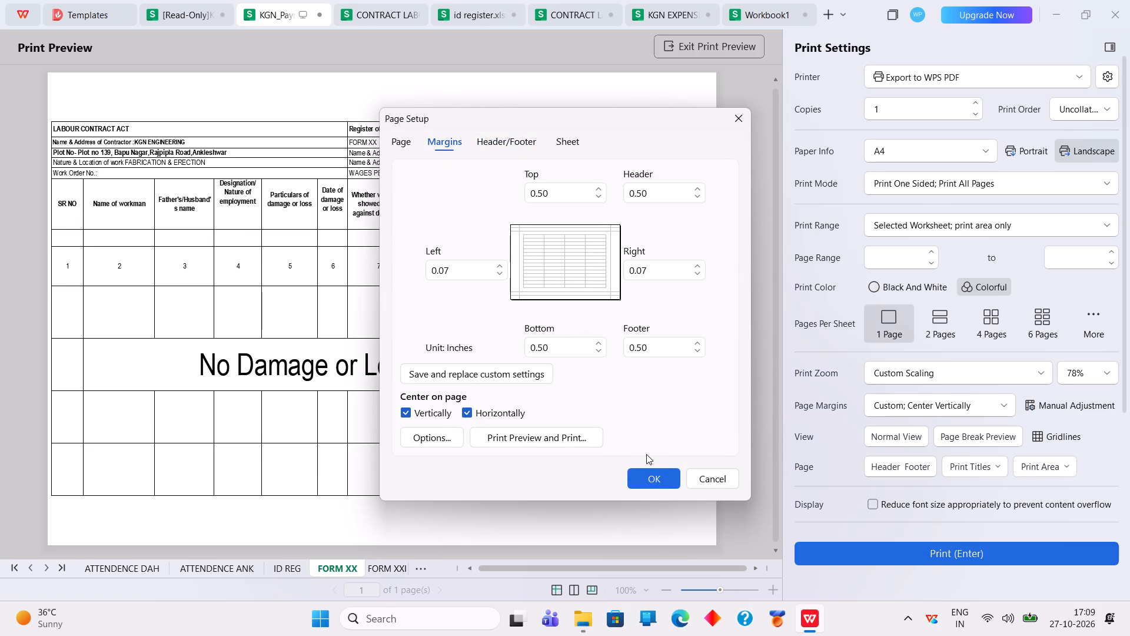
pyautogui.click(653, 477)
pyautogui.click(633, 458)
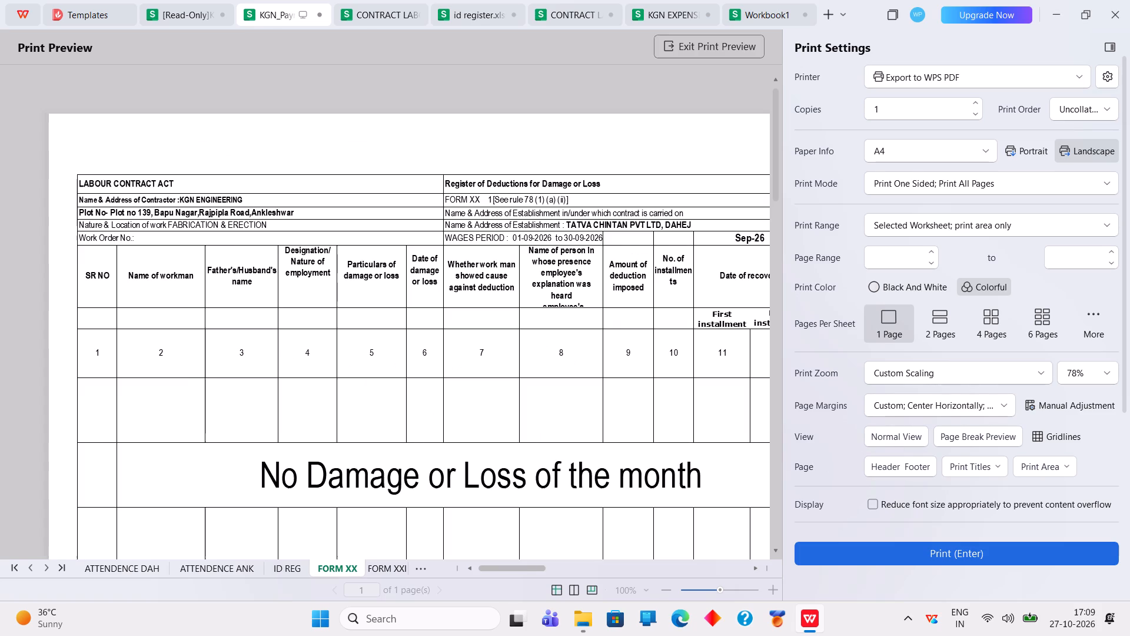
# Move the first FORM XXI vertical page break to the end of column M to fit one page, and preview it.
pyautogui.click(377, 565)
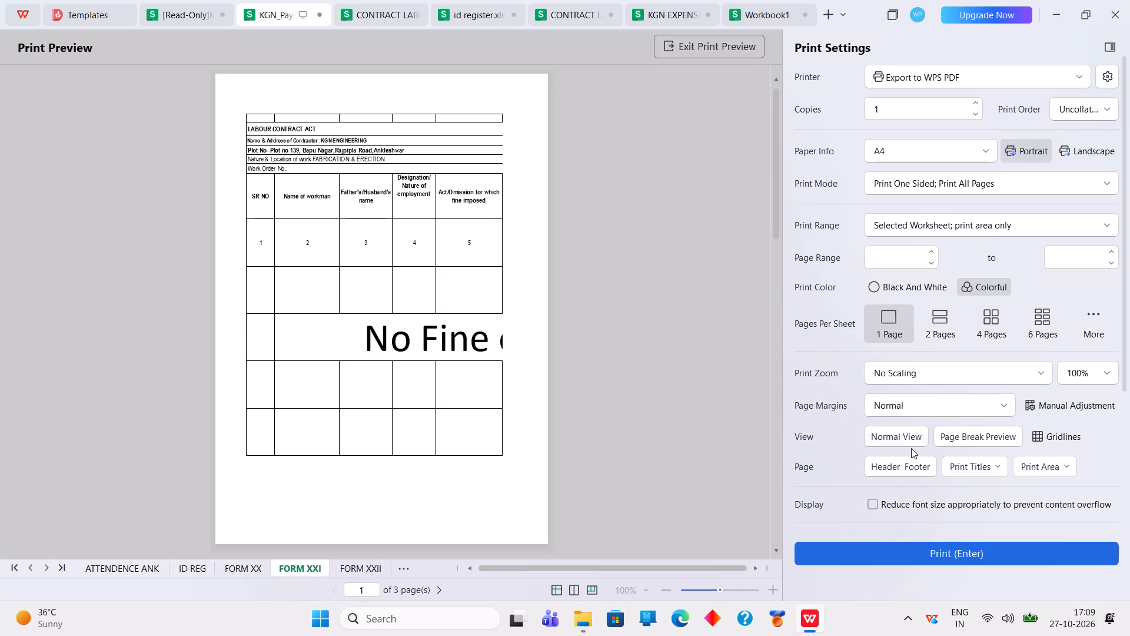
pyautogui.click(963, 435)
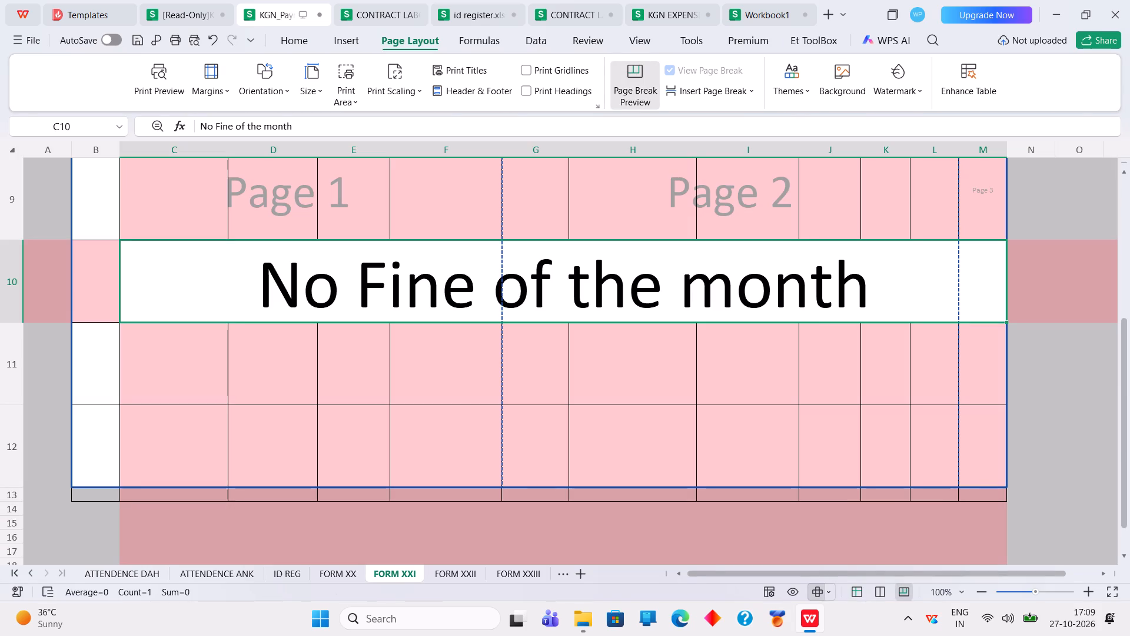
pyautogui.moveTo(503, 227); pyautogui.dragTo(1006, 246)
pyautogui.scroll(-3, 877, 330)
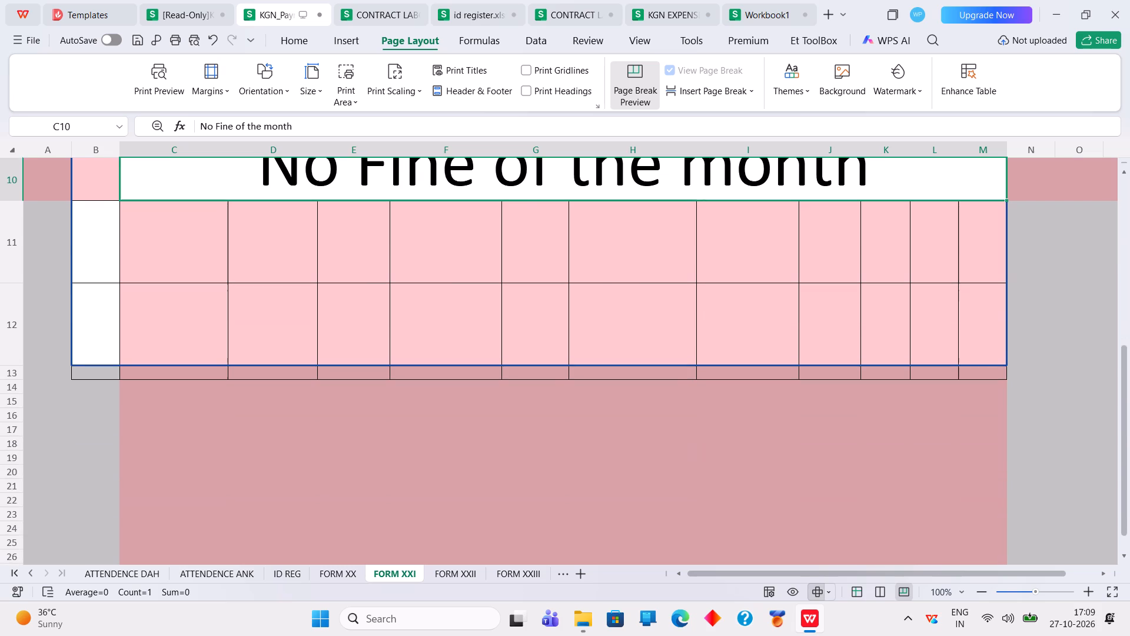
pyautogui.scroll(14, 877, 330)
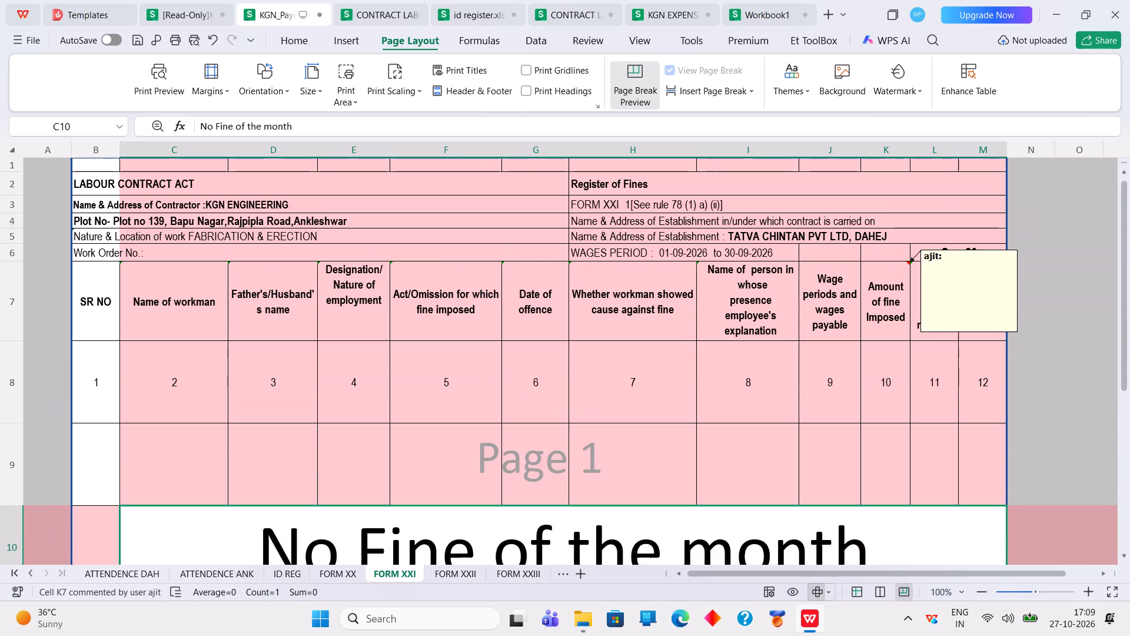
pyautogui.click(157, 69)
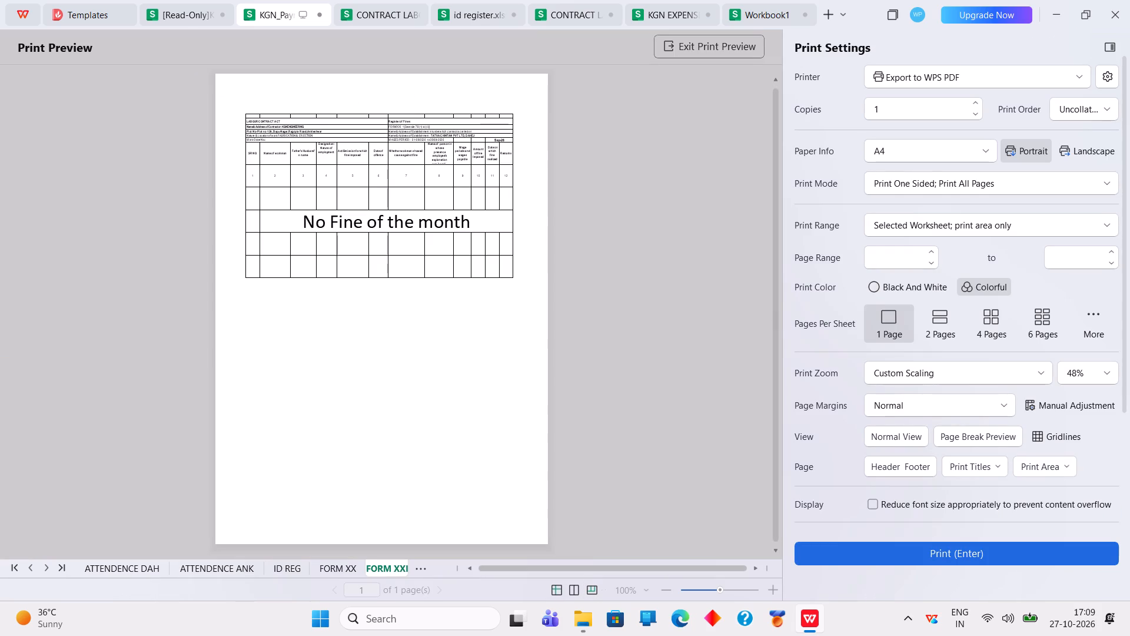
# Set the FORM XXI page to landscape orientation with 200% print scaling.
pyautogui.click(1074, 153)
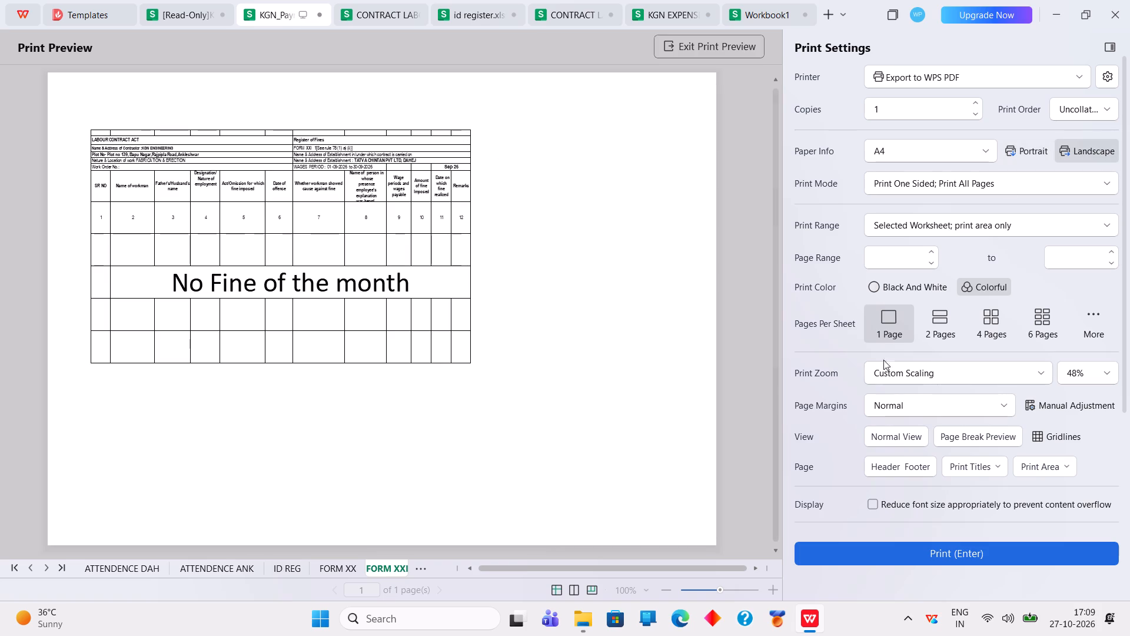
pyautogui.click(1111, 379)
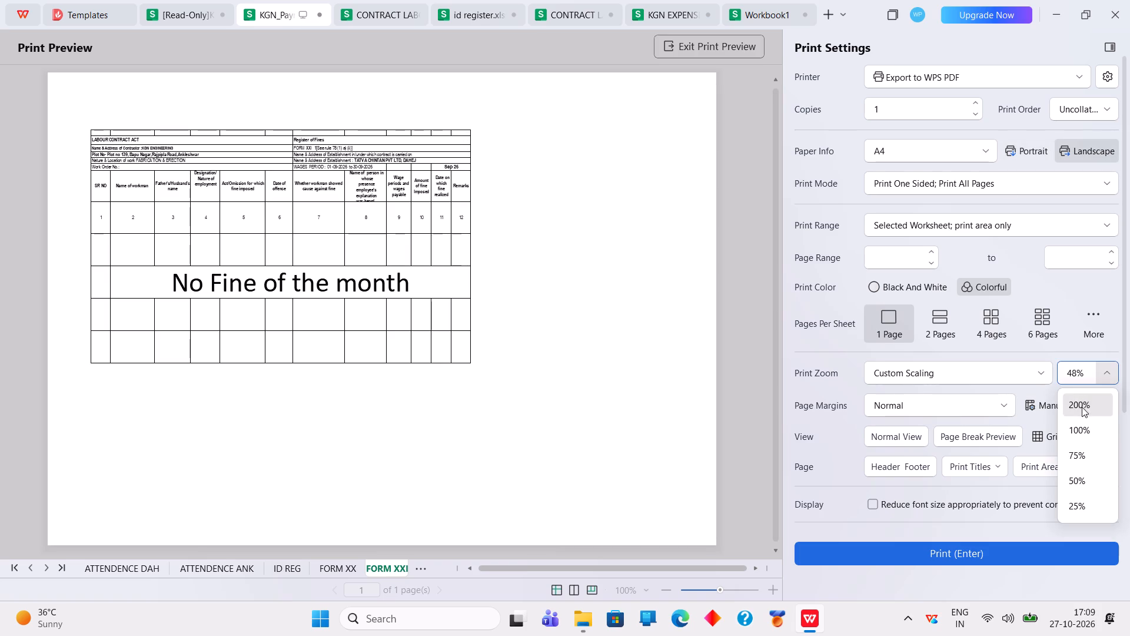
pyautogui.click(1082, 407)
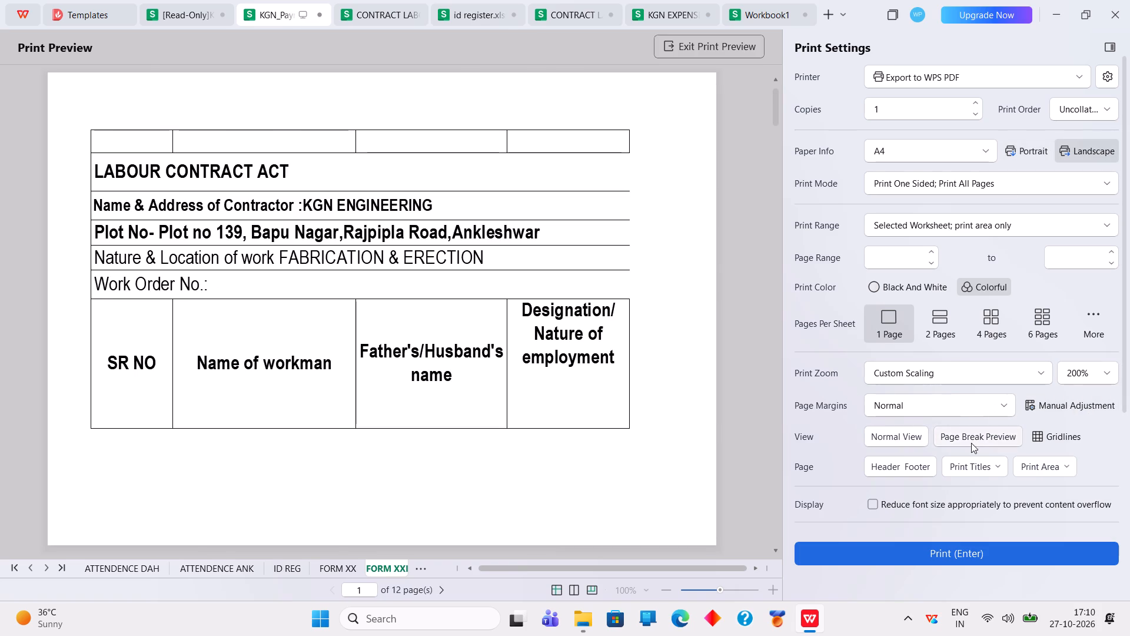
# Move the first FORM XXI vertical page break to the end of column M to fit one page, and preview it.
pyautogui.click(971, 443)
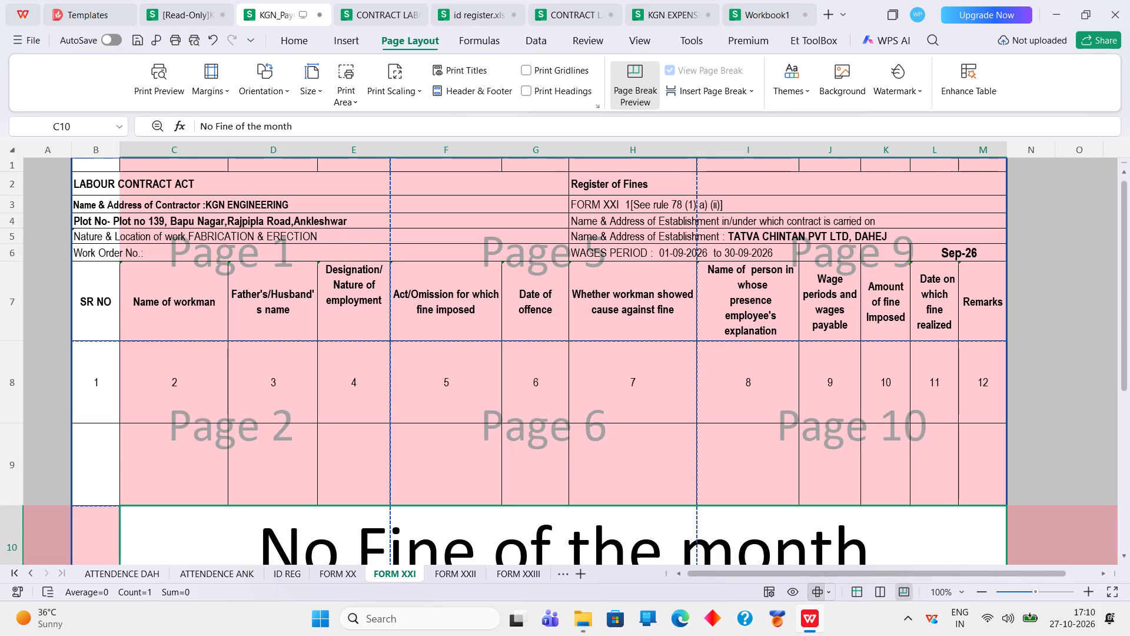
pyautogui.moveTo(390, 247); pyautogui.dragTo(805, 310)
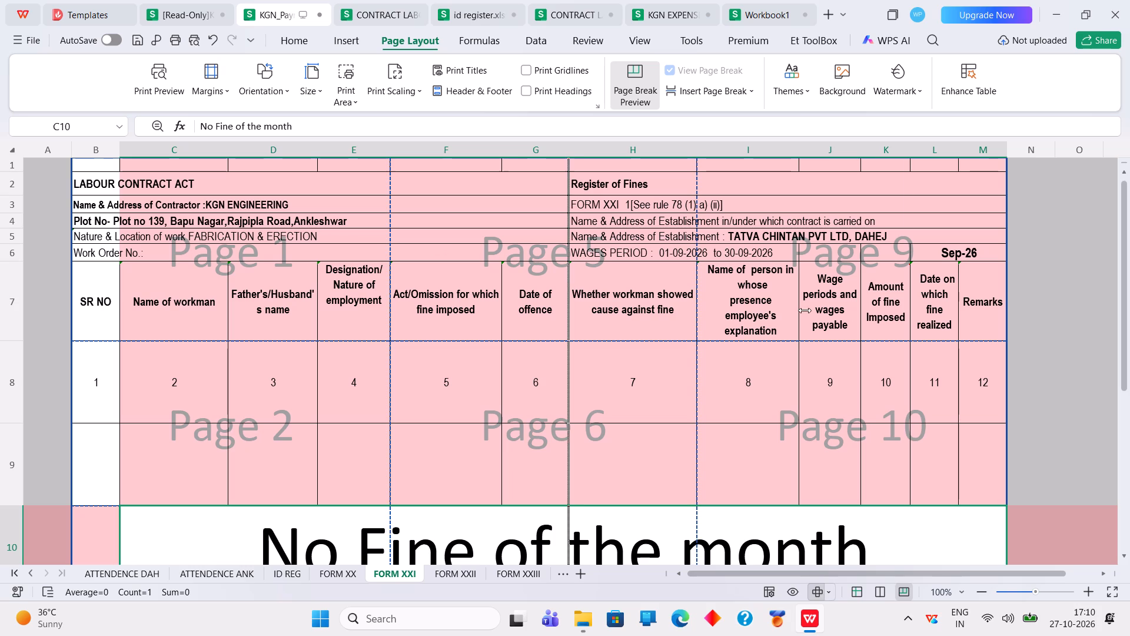
pyautogui.moveTo(805, 310); pyautogui.dragTo(1004, 327)
pyautogui.scroll(-3, 921, 360)
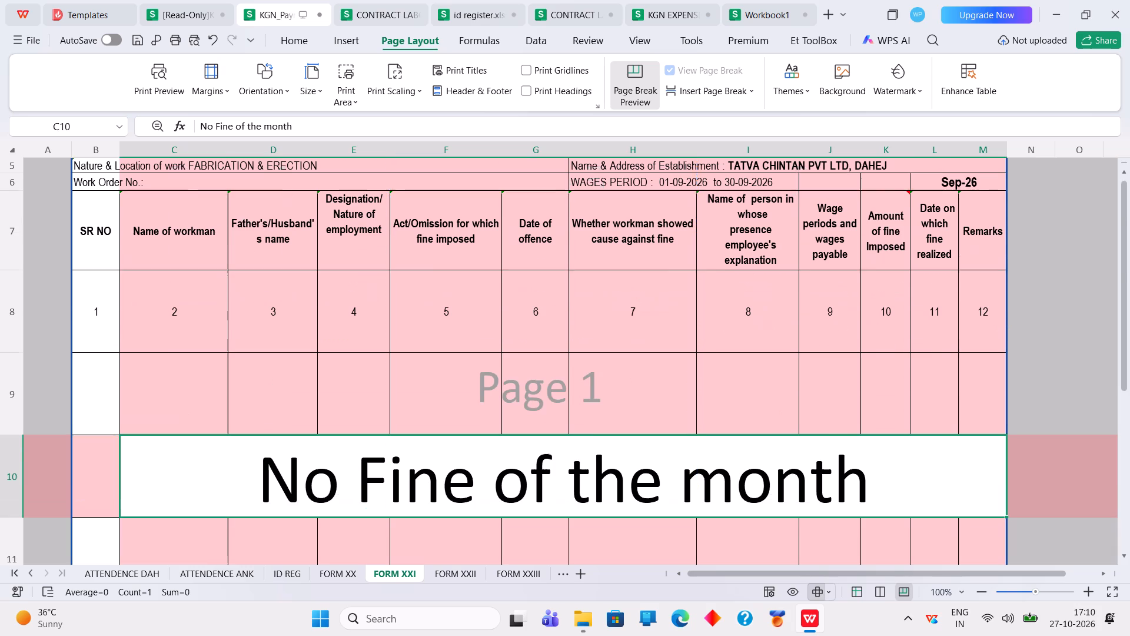
pyautogui.scroll(-4, 921, 360)
pyautogui.click(843, 397)
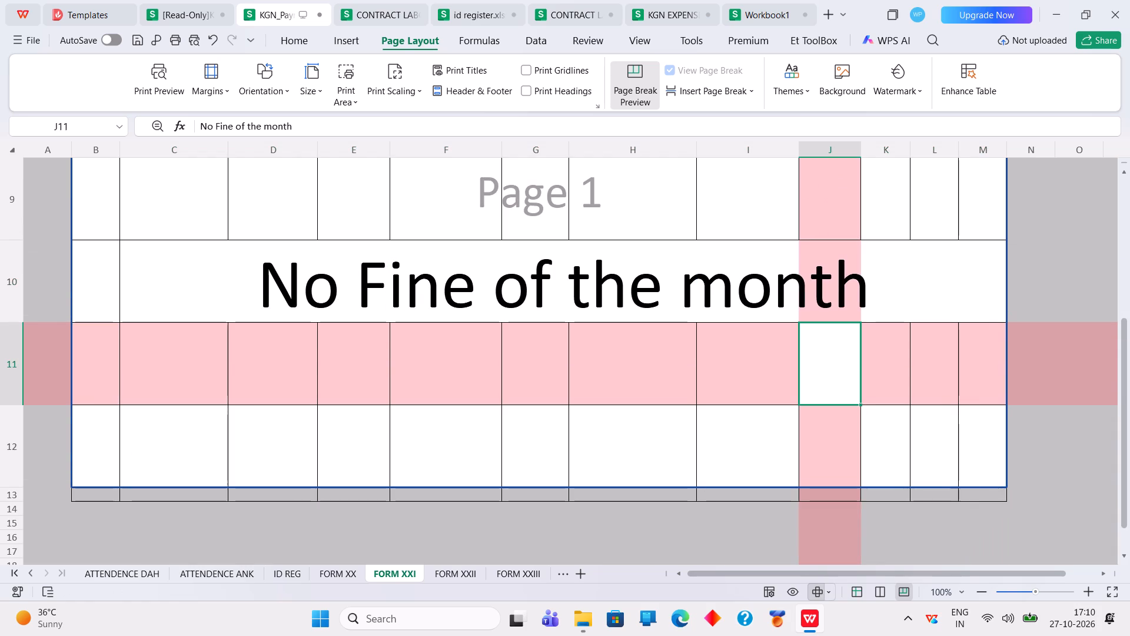
pyautogui.click(170, 78)
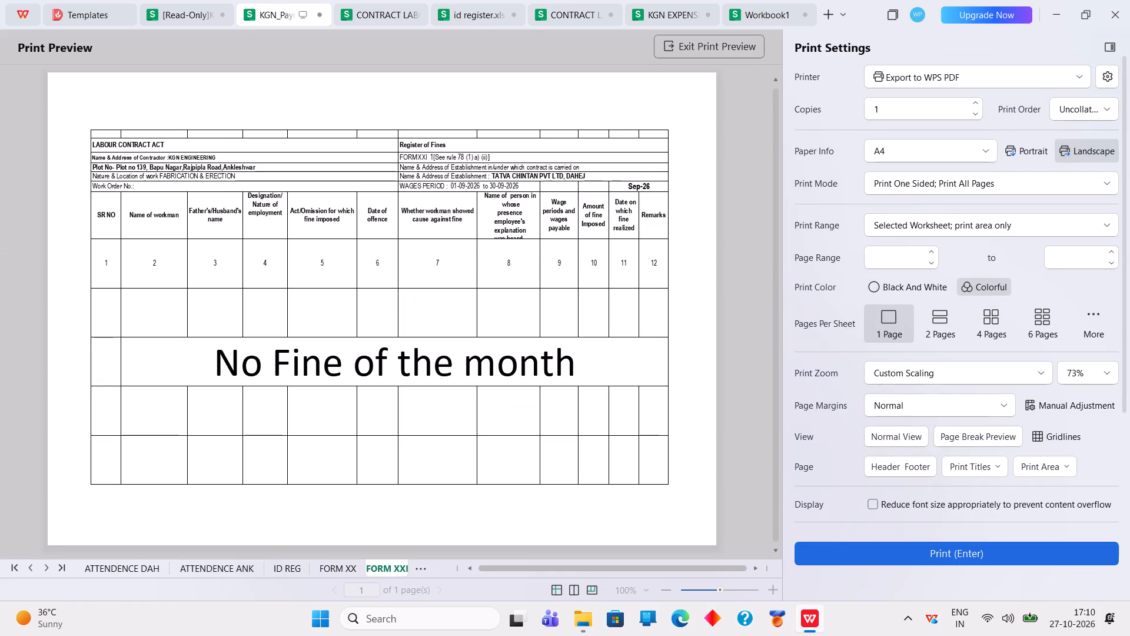
# Check the FORM XXI page margins in the page setup.
pyautogui.scroll(-3, 377, 295)
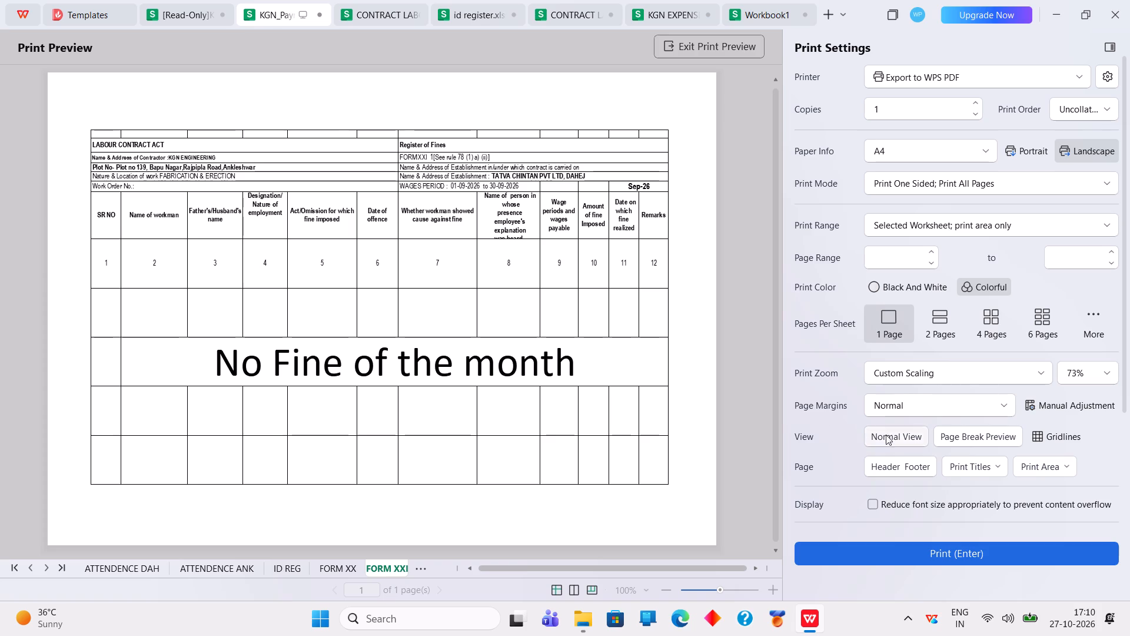
pyautogui.click(908, 469)
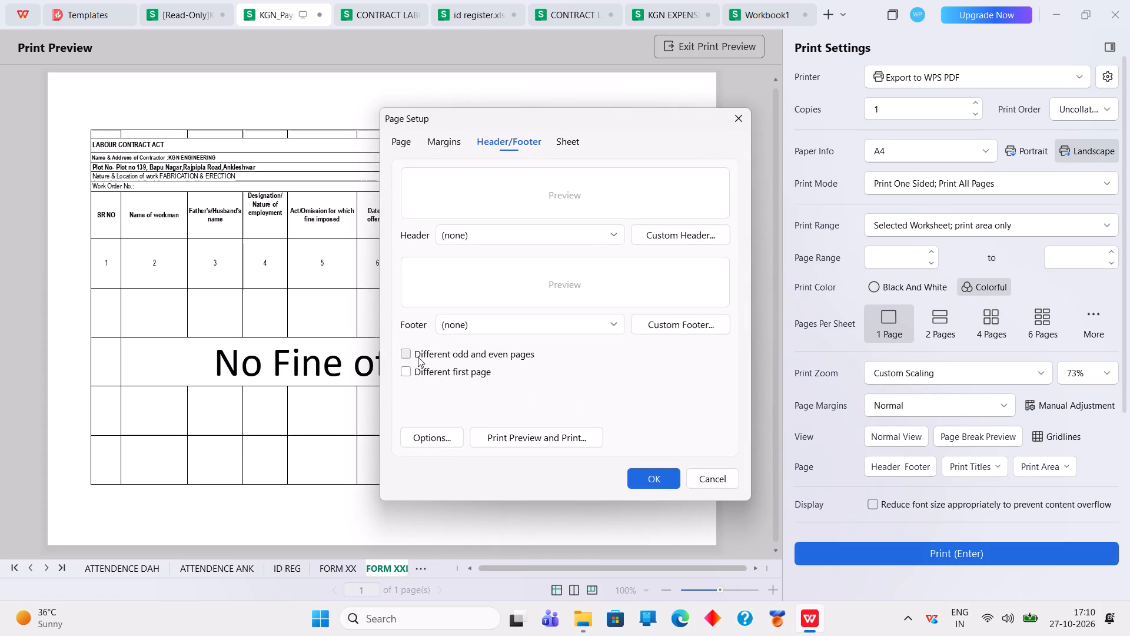
pyautogui.click(443, 139)
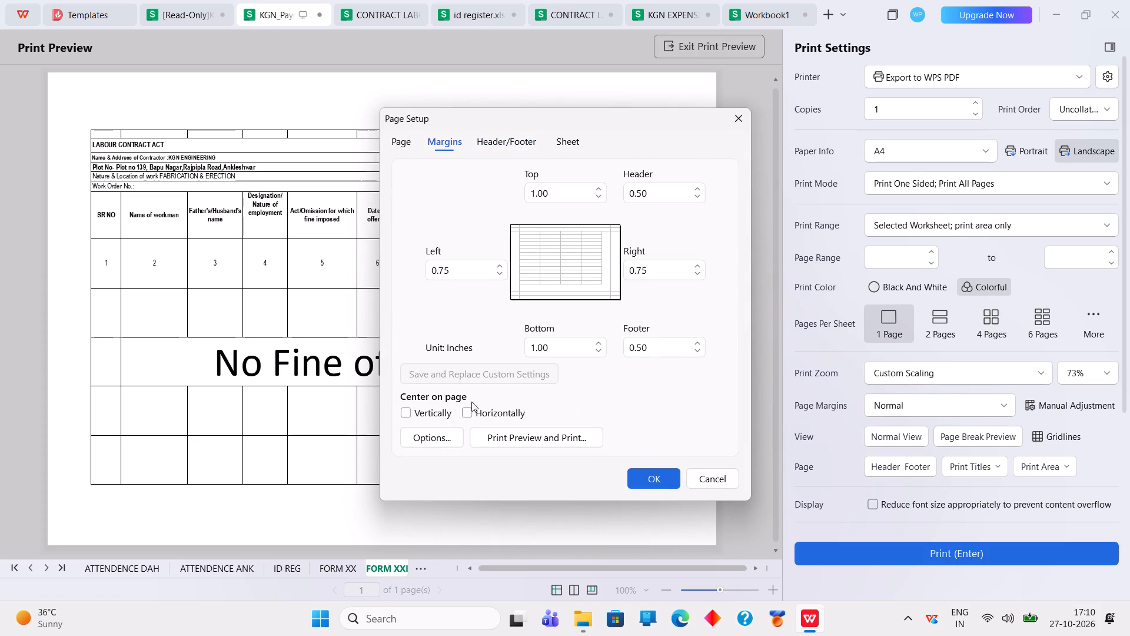
pyautogui.click(334, 359)
pyautogui.click(717, 480)
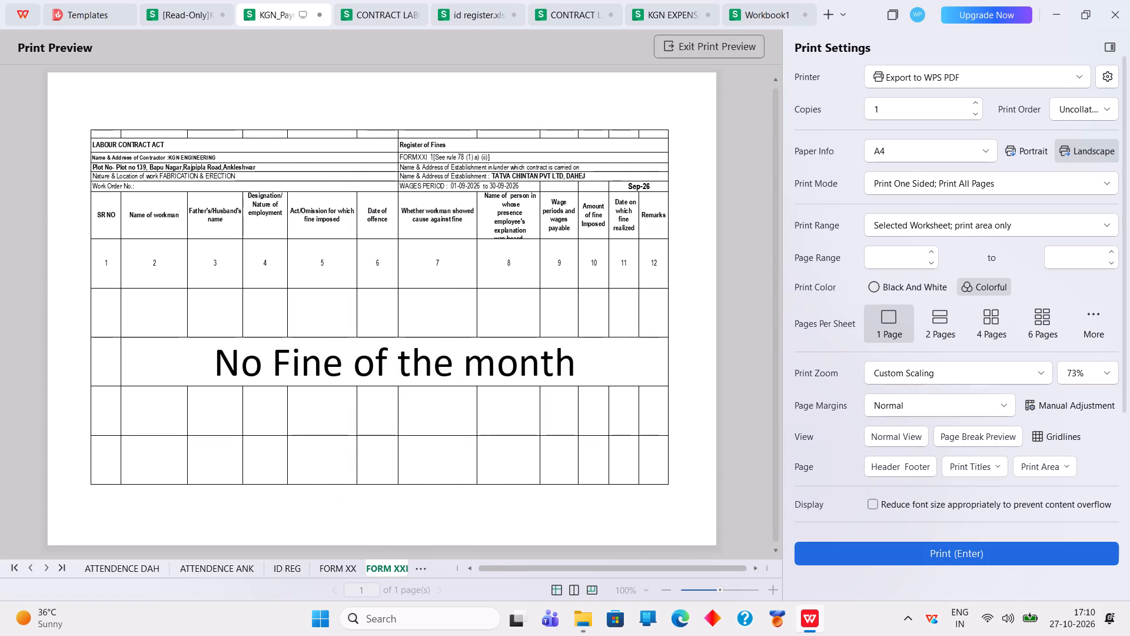
# Set the left and right page margins of the FORM XX sheet to 0.75 inches.
pyautogui.click(349, 572)
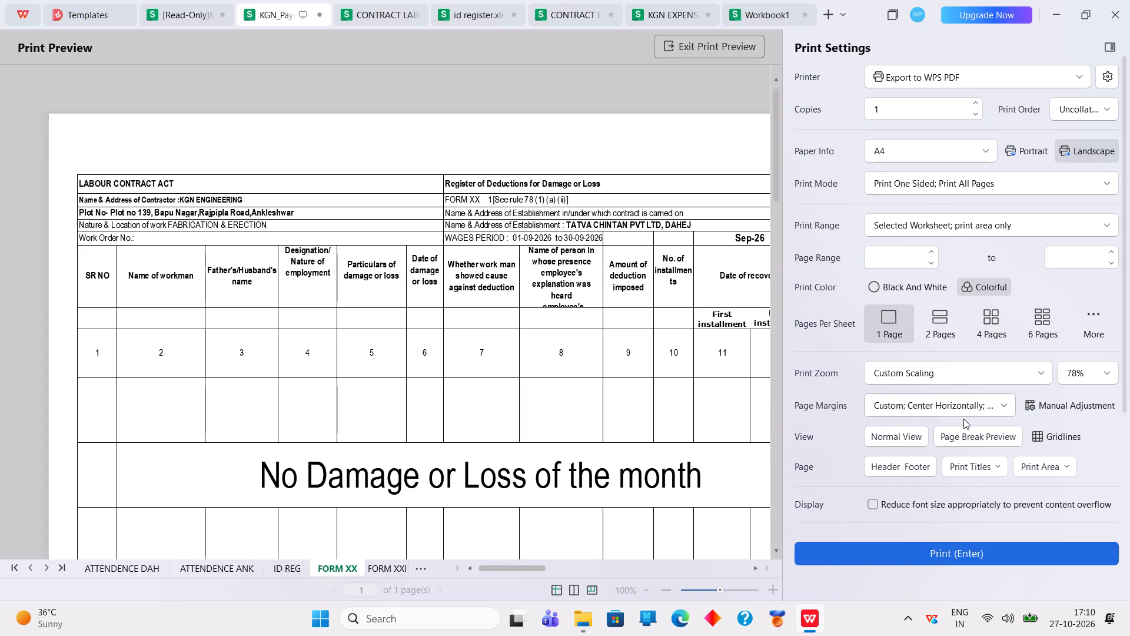
pyautogui.click(910, 468)
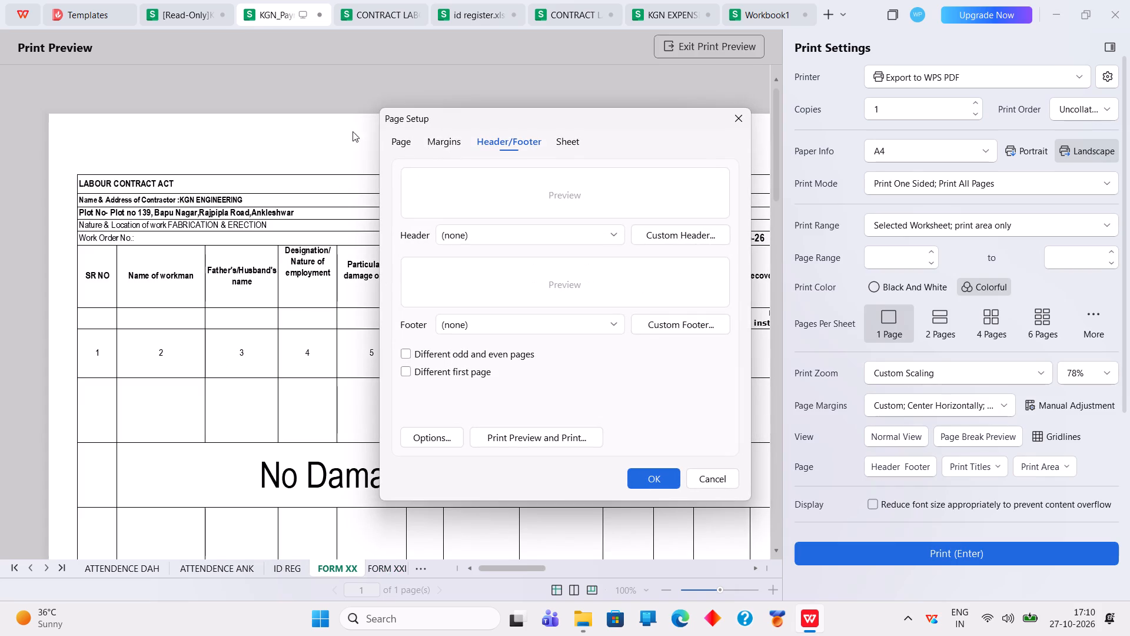
pyautogui.click(438, 141)
pyautogui.moveTo(458, 269); pyautogui.dragTo(416, 264)
pyautogui.write('0.75')
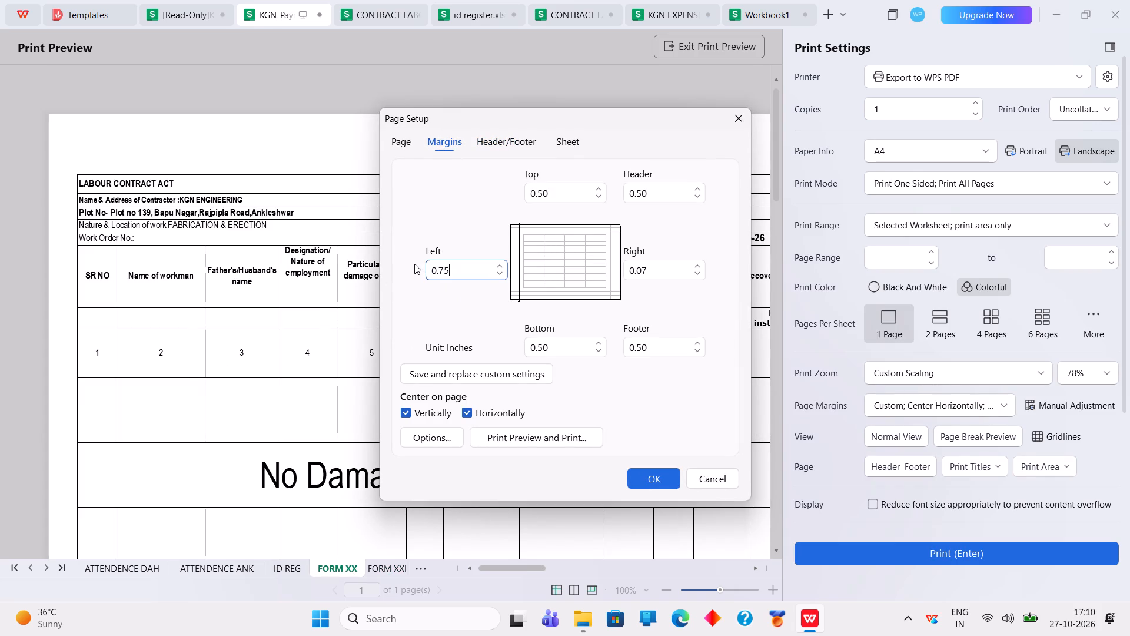
pyautogui.moveTo(652, 270); pyautogui.dragTo(626, 266)
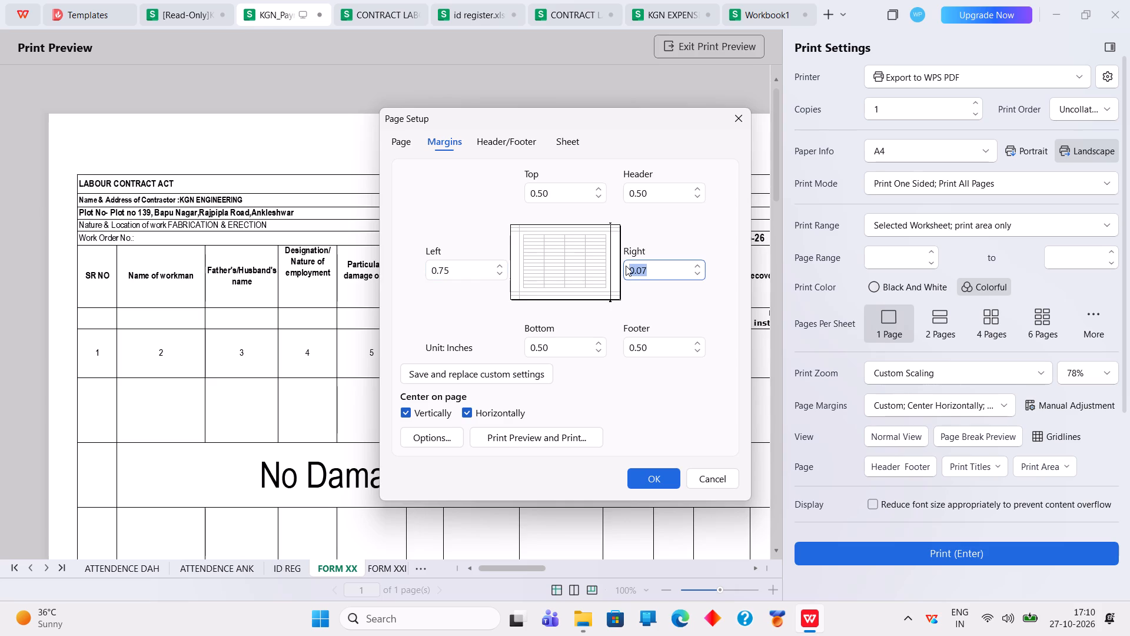
pyautogui.write('0.75')
pyautogui.click(658, 472)
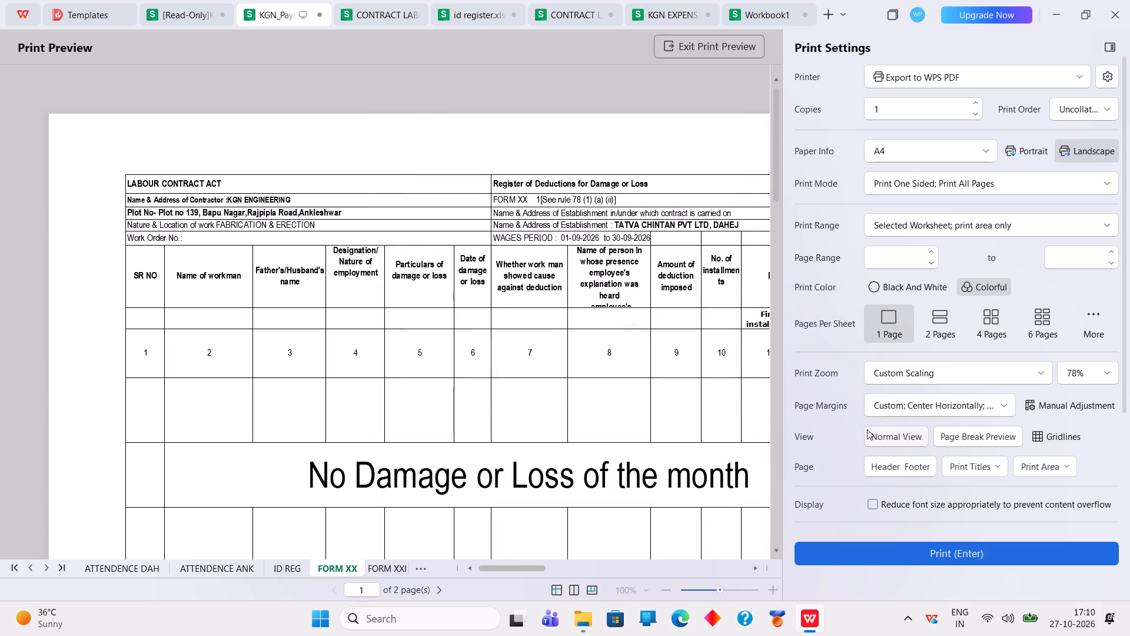
# Turn off vertical and horizontal centering on the page for the FORM XX register.
pyautogui.click(900, 466)
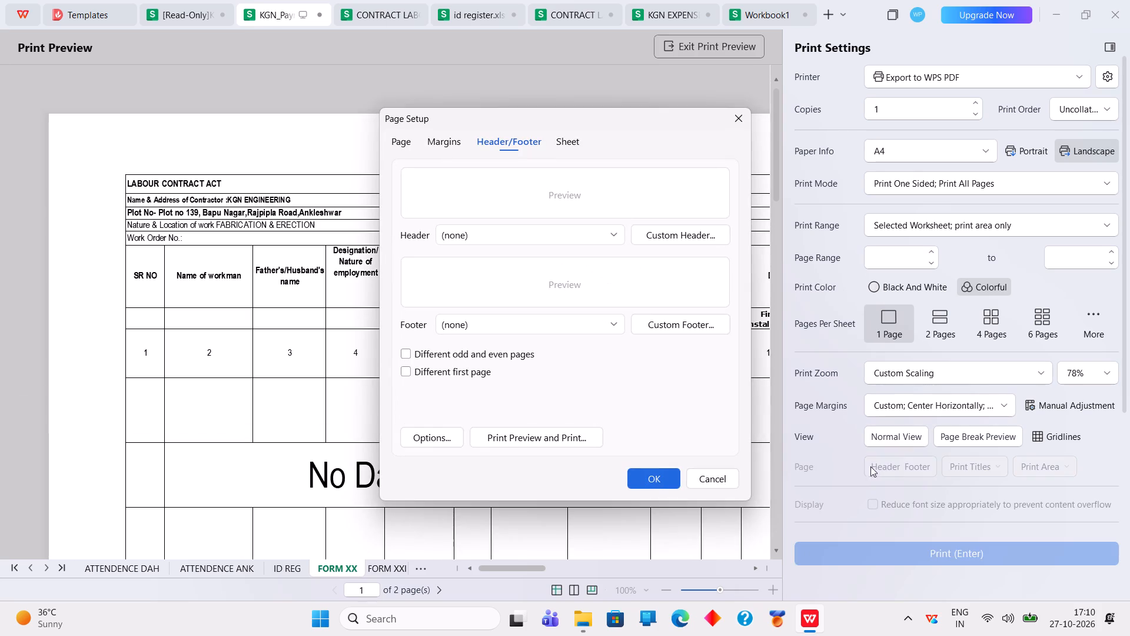
pyautogui.click(448, 142)
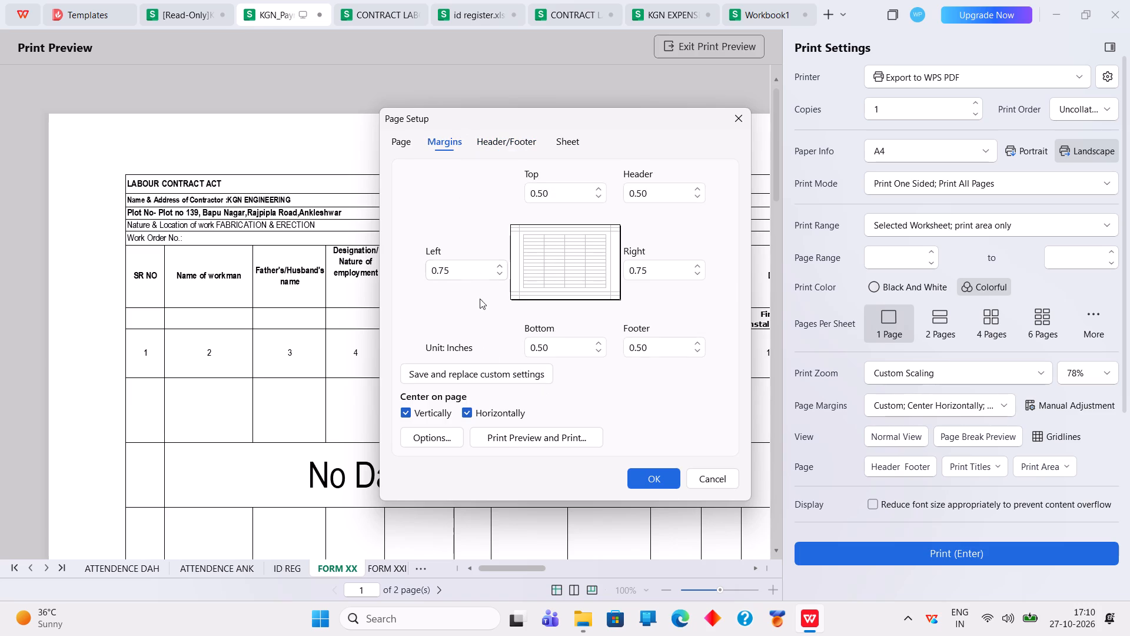
pyautogui.click(471, 409)
pyautogui.click(412, 412)
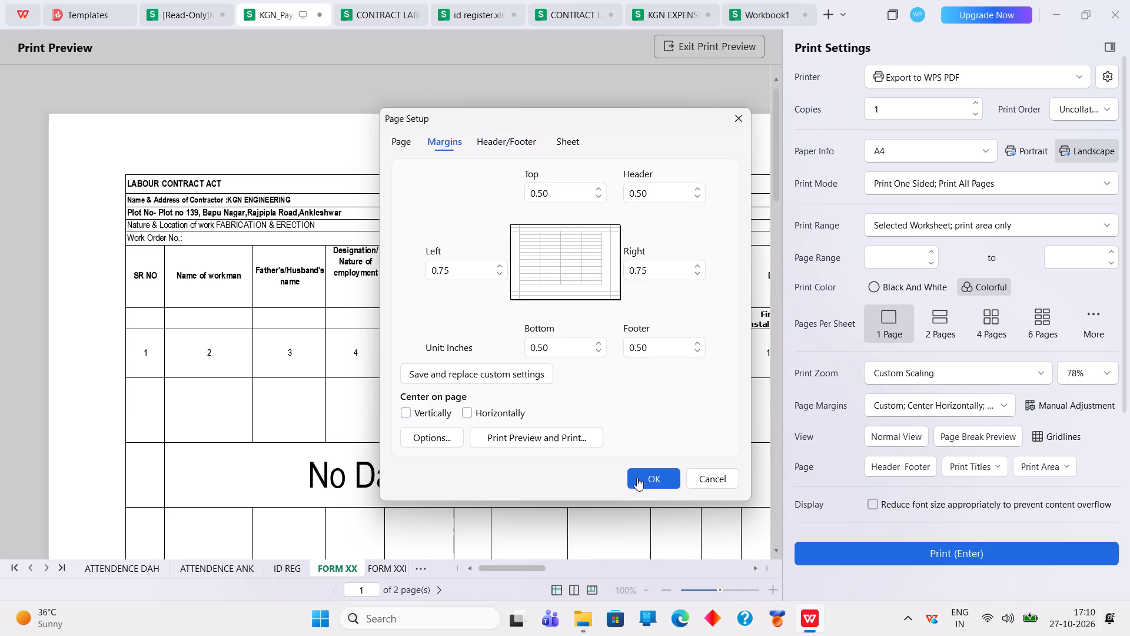
pyautogui.click(648, 479)
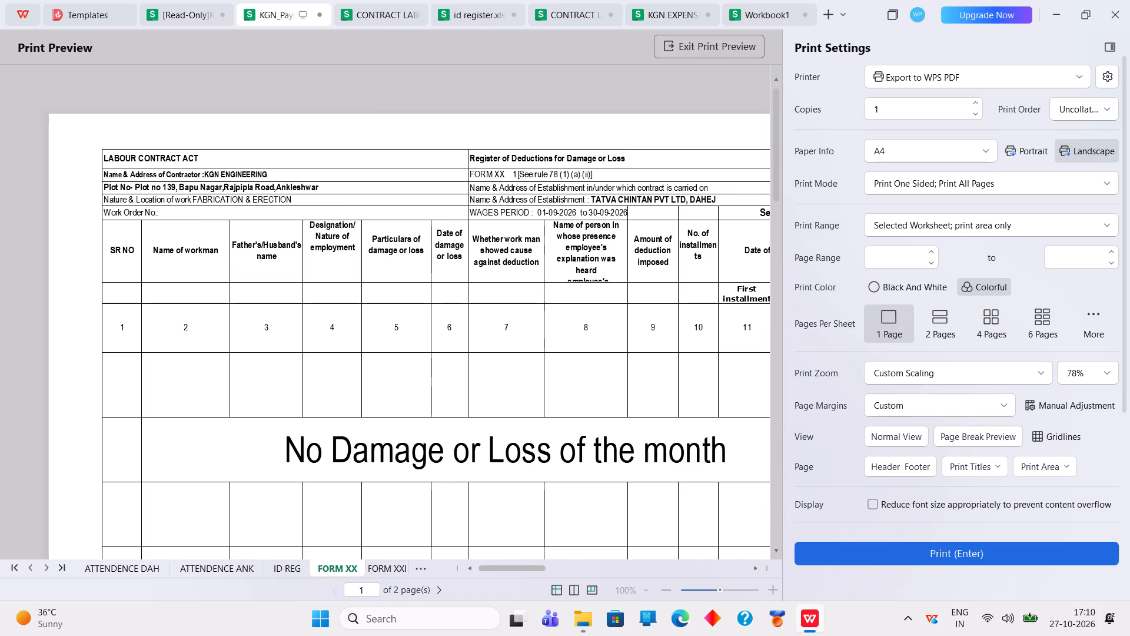
# Move the FORM XX vertical page break to the end of column N to fit one page, and preview the register.
pyautogui.scroll(-2, 559, 472)
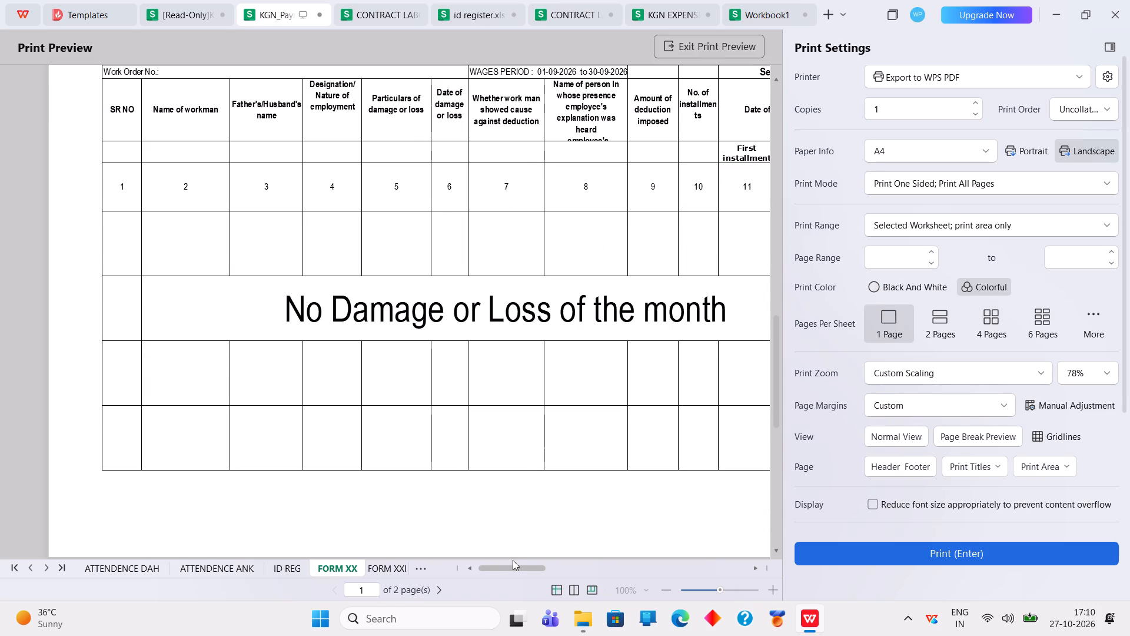
pyautogui.moveTo(516, 568); pyautogui.dragTo(587, 568)
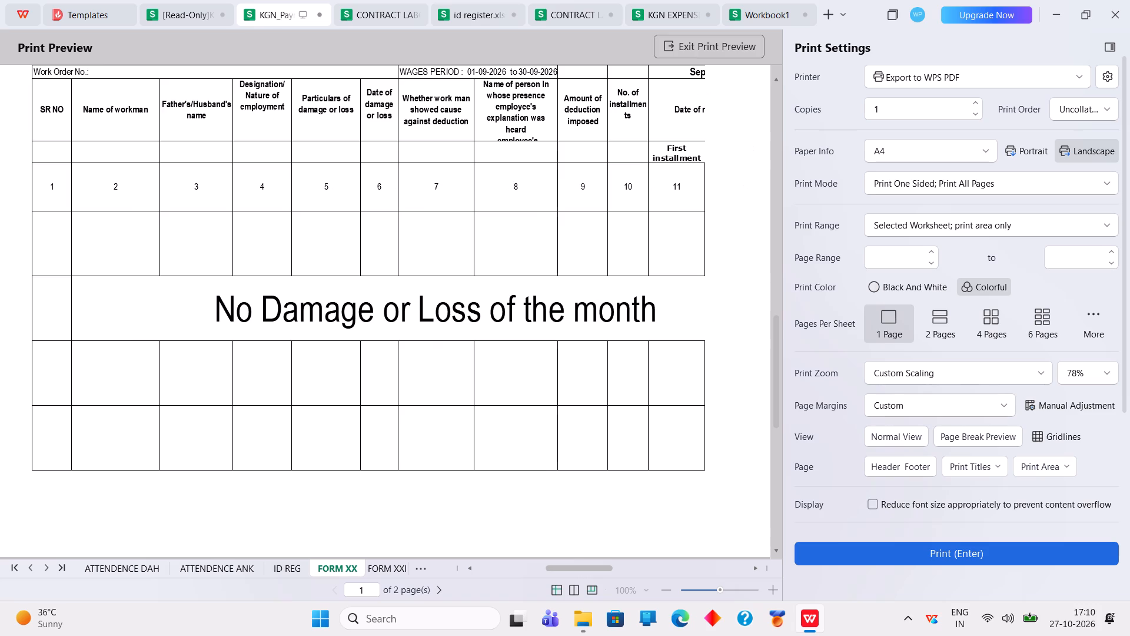
pyautogui.click(697, 47)
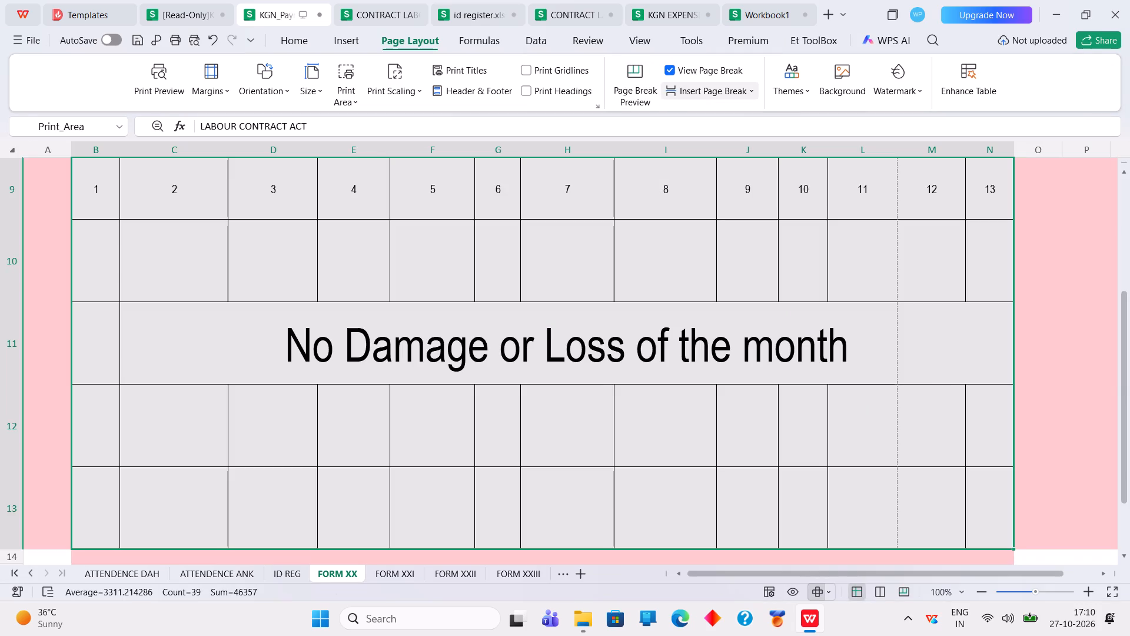
pyautogui.scroll(8, 943, 353)
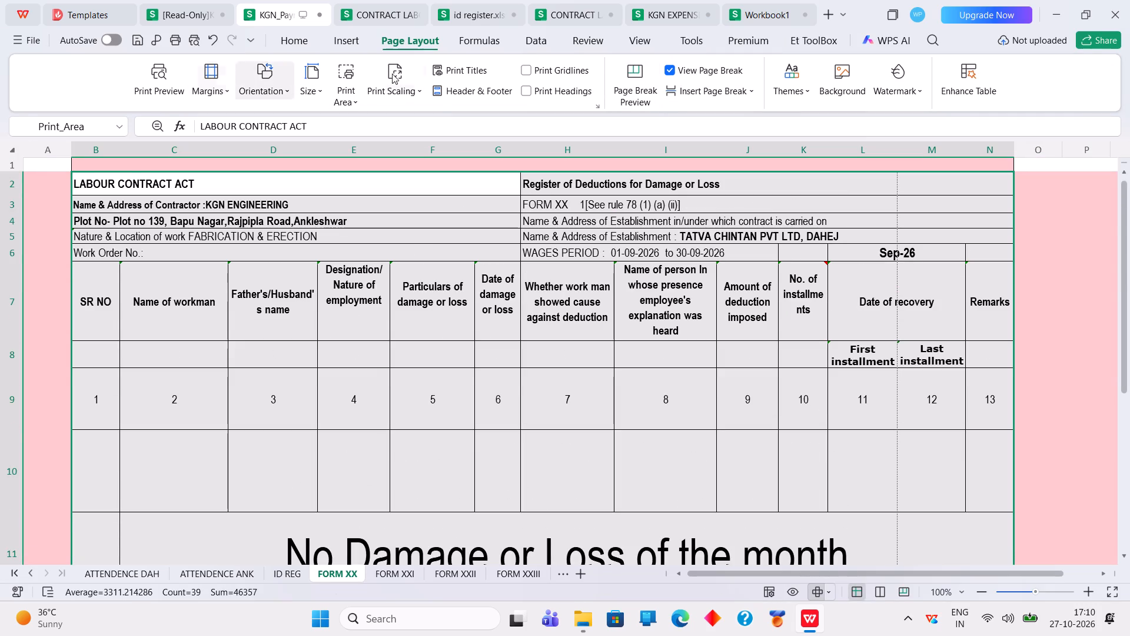
pyautogui.click(280, 39)
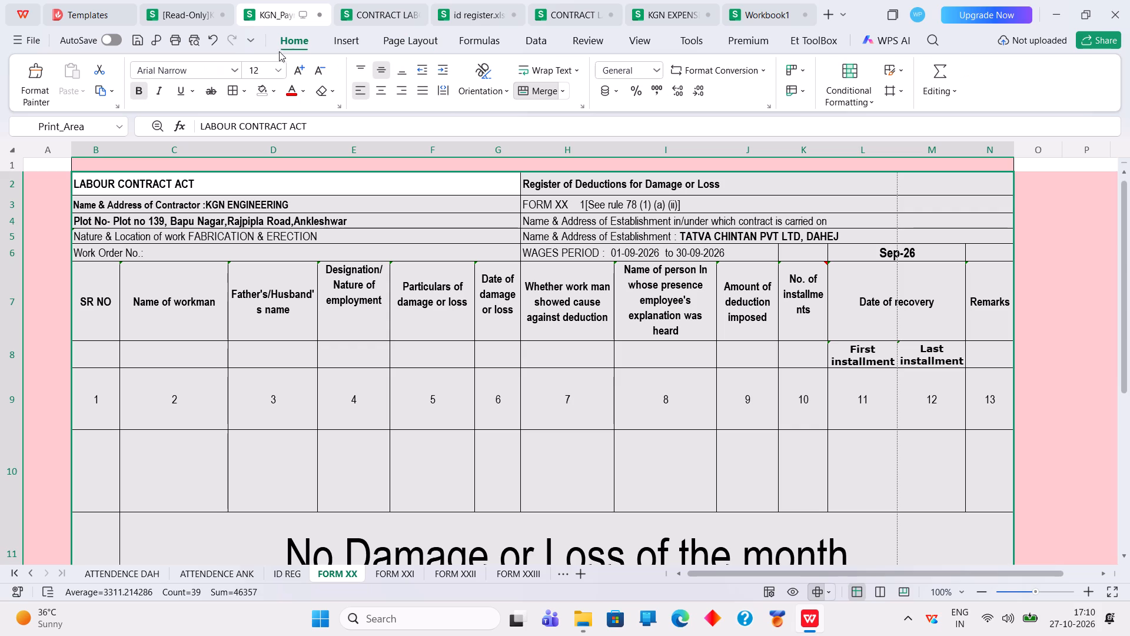
pyautogui.click(400, 44)
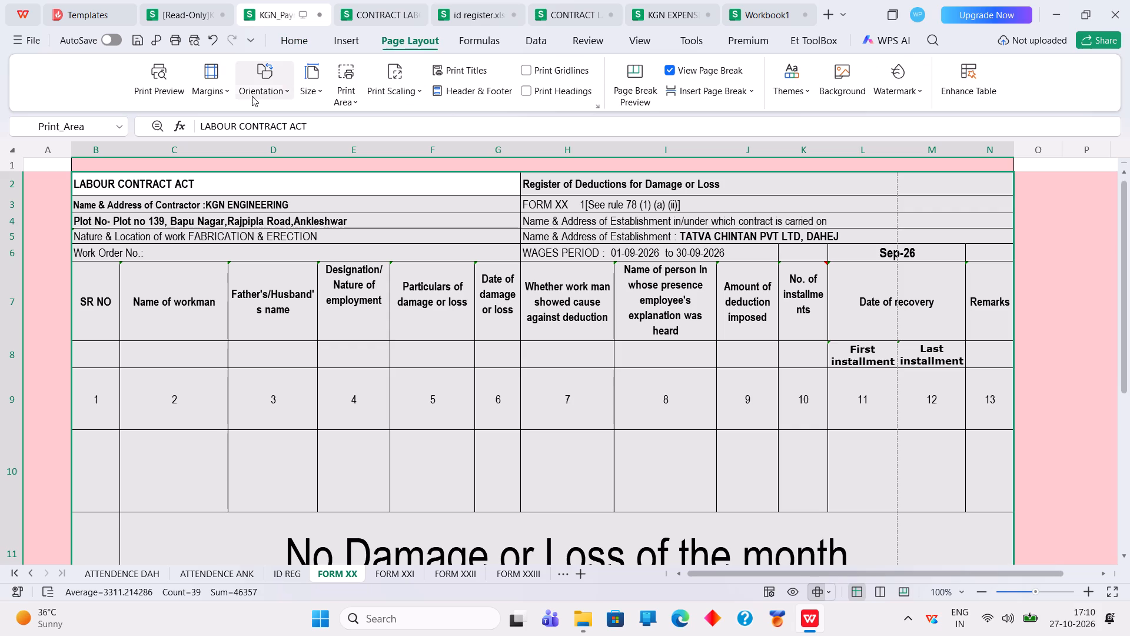
pyautogui.click(147, 88)
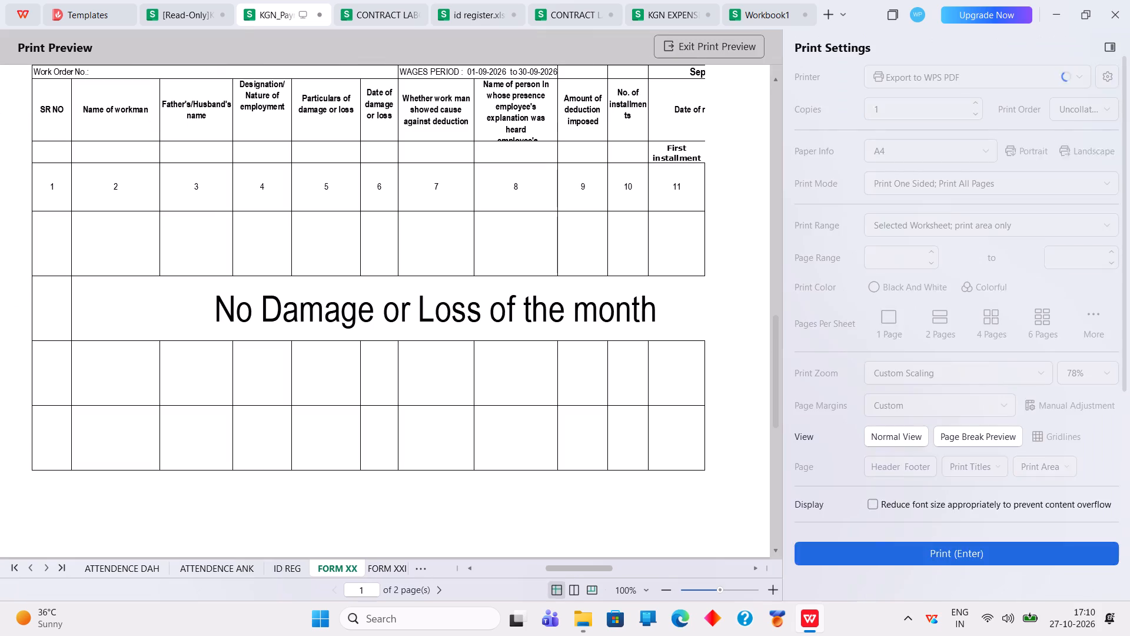
pyautogui.click(990, 439)
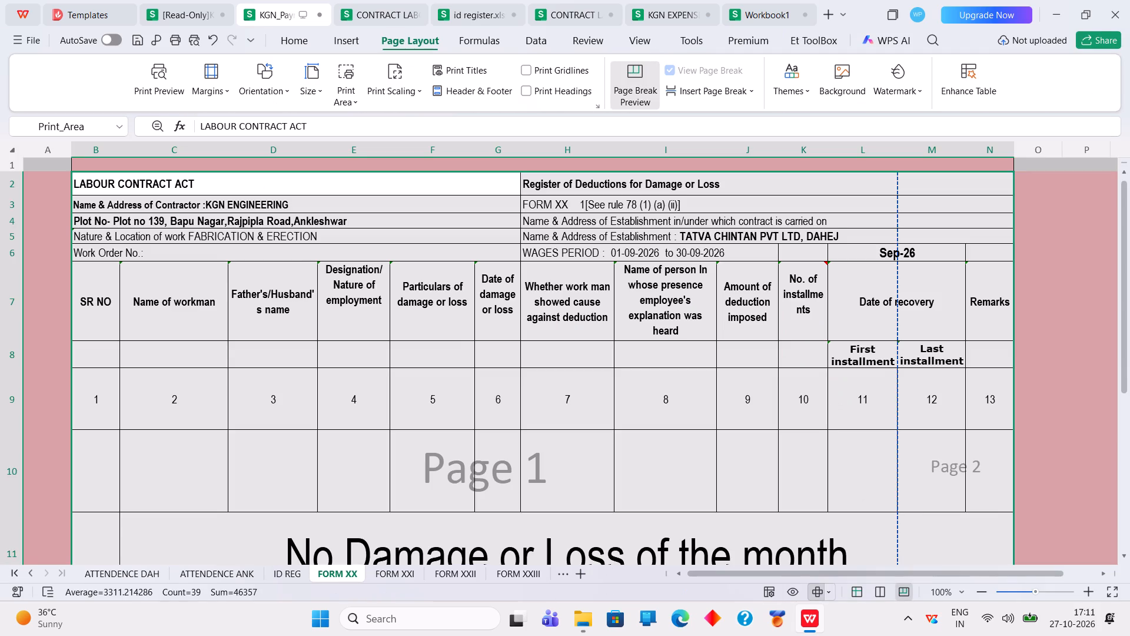
pyautogui.moveTo(898, 327); pyautogui.dragTo(1016, 322)
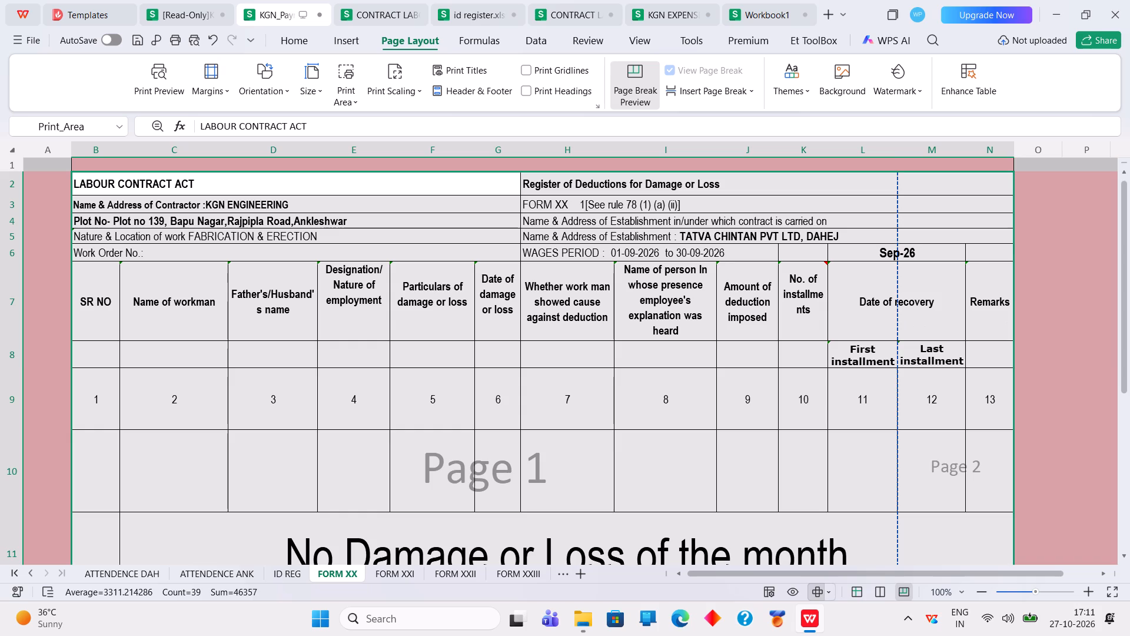
pyautogui.click(909, 385)
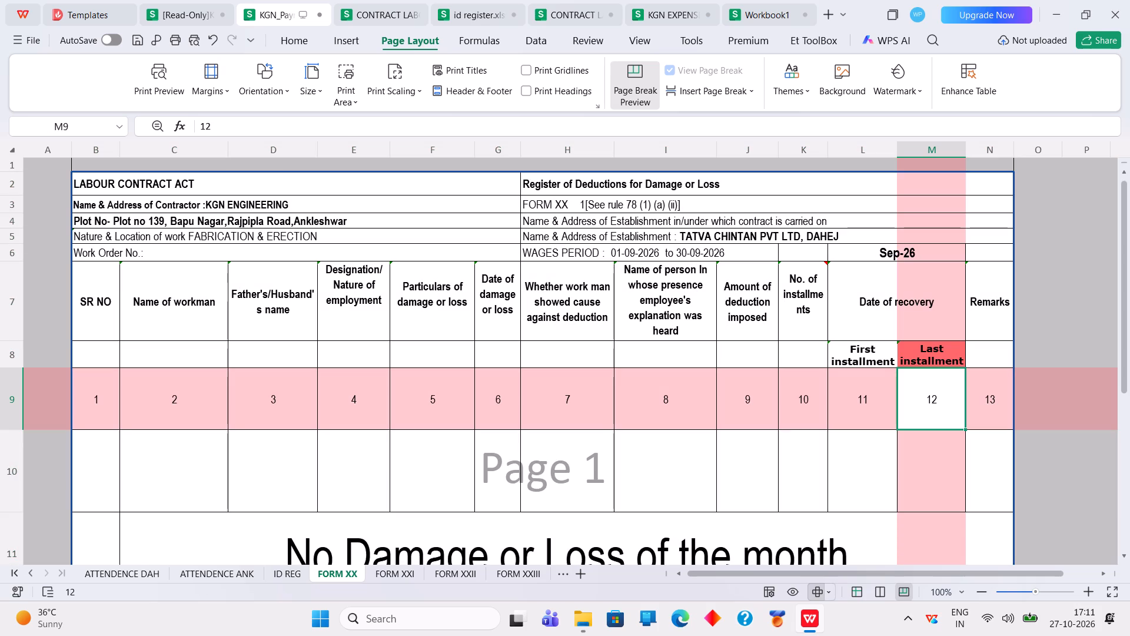
pyautogui.click(155, 76)
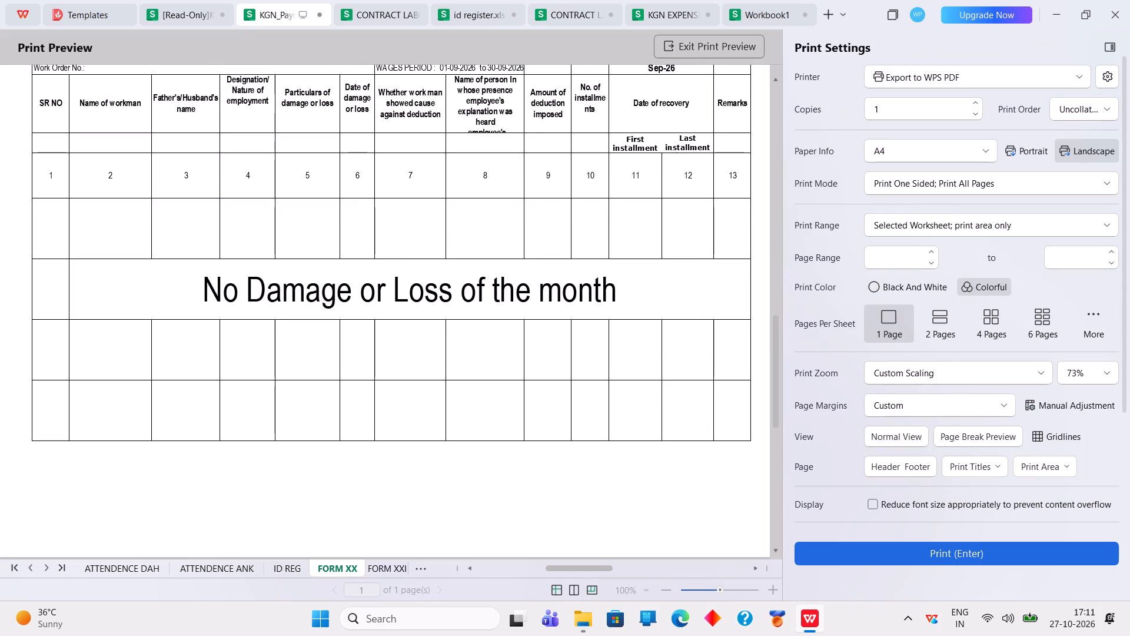
pyautogui.scroll(-1, 585, 314)
pyautogui.scroll(3, 585, 314)
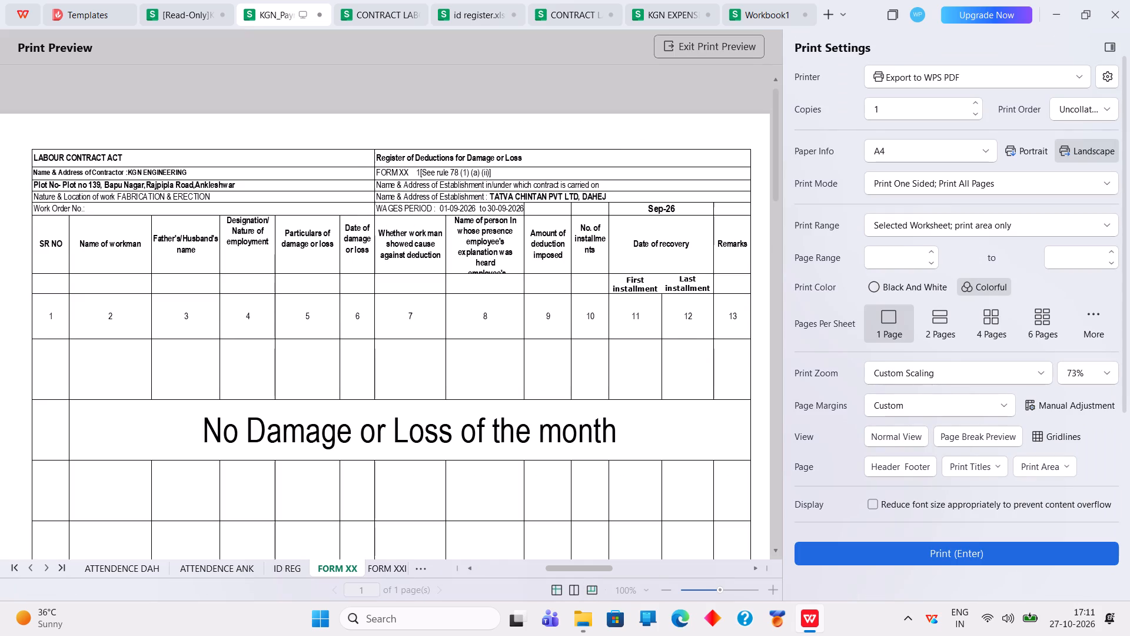
# Set the left and right page margins of the FORM XXII sheet to 0.5 inches.
pyautogui.click(390, 568)
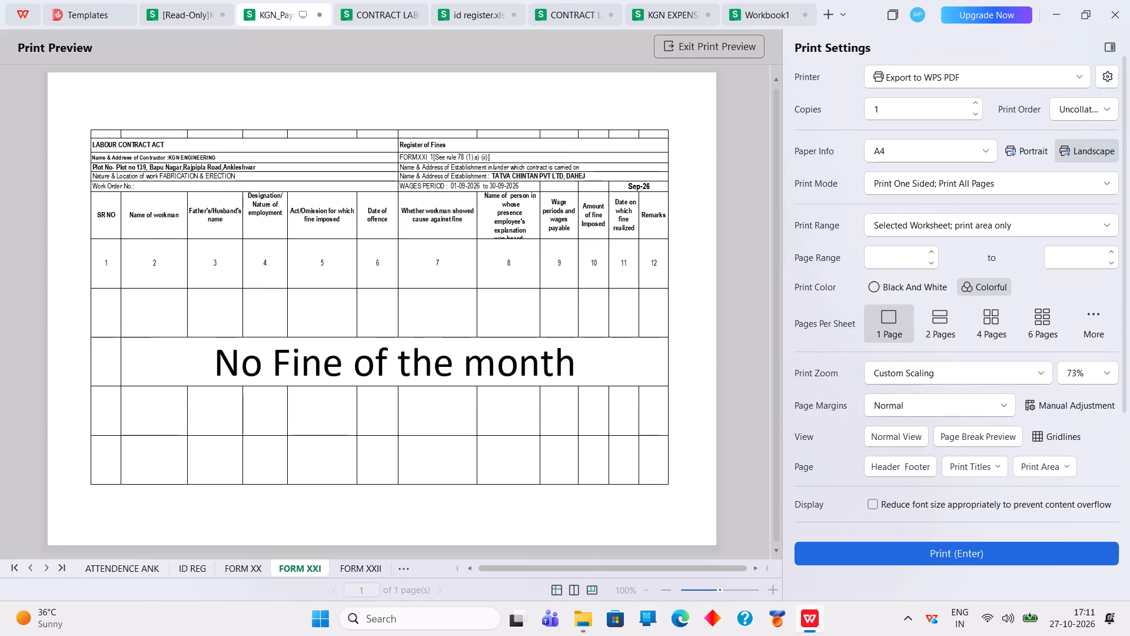
pyautogui.click(368, 569)
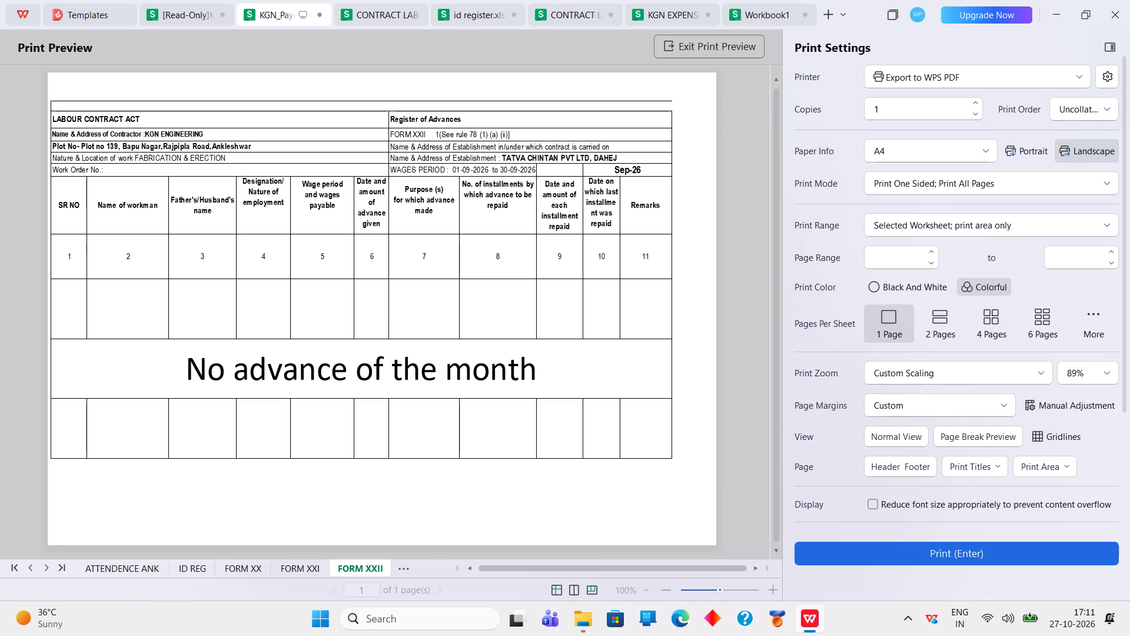
pyautogui.click(898, 468)
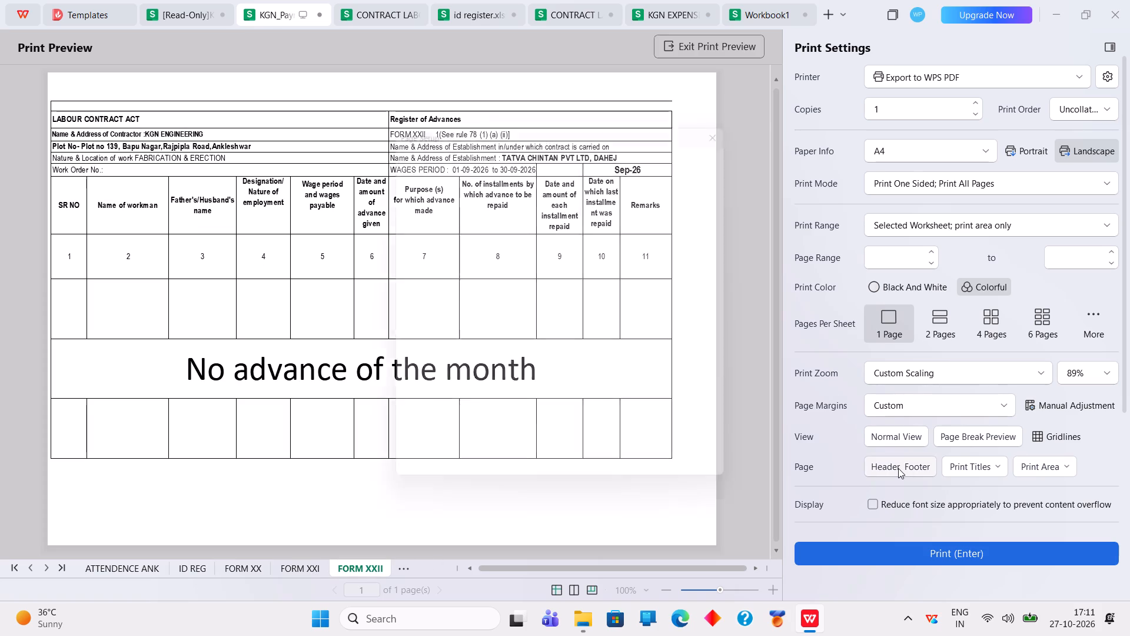
pyautogui.click(445, 137)
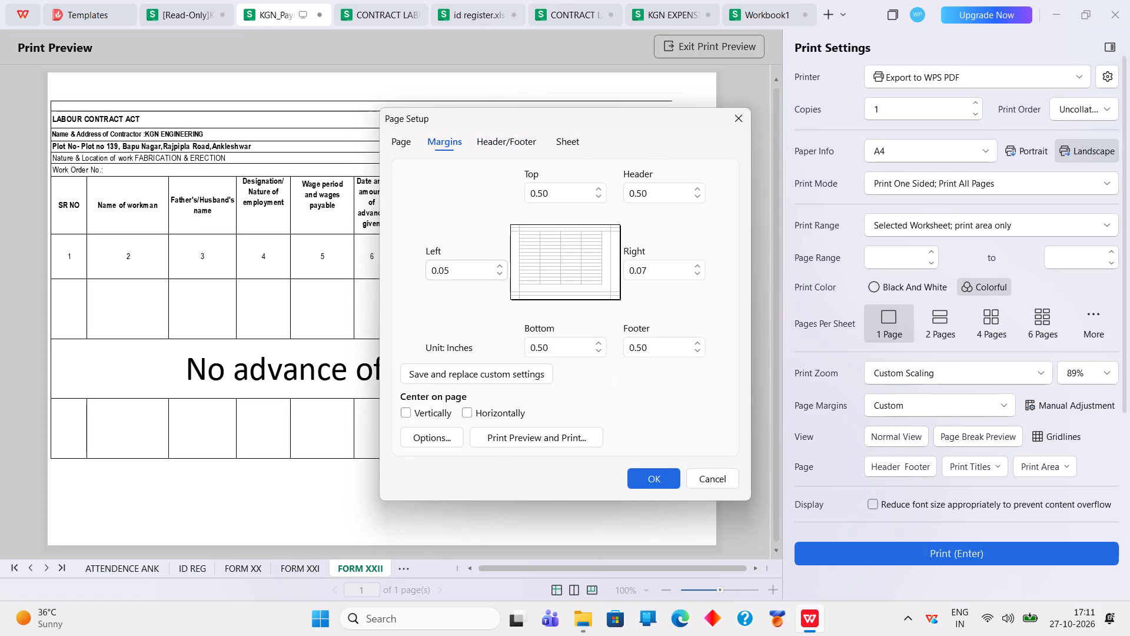
pyautogui.moveTo(452, 276); pyautogui.dragTo(416, 264)
pyautogui.write('0.5')
pyautogui.moveTo(649, 267); pyautogui.dragTo(622, 269)
pyautogui.write('0.5')
pyautogui.press('Return')
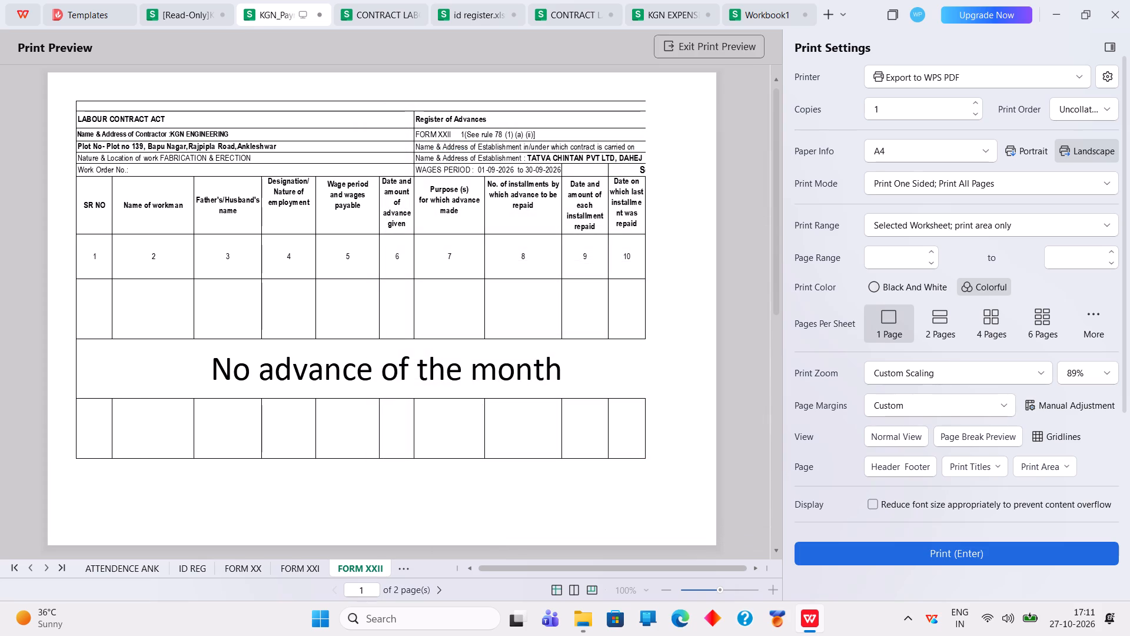
# Move the FORM XXII vertical page break to the end of column L so the register fits one page.
pyautogui.click(983, 435)
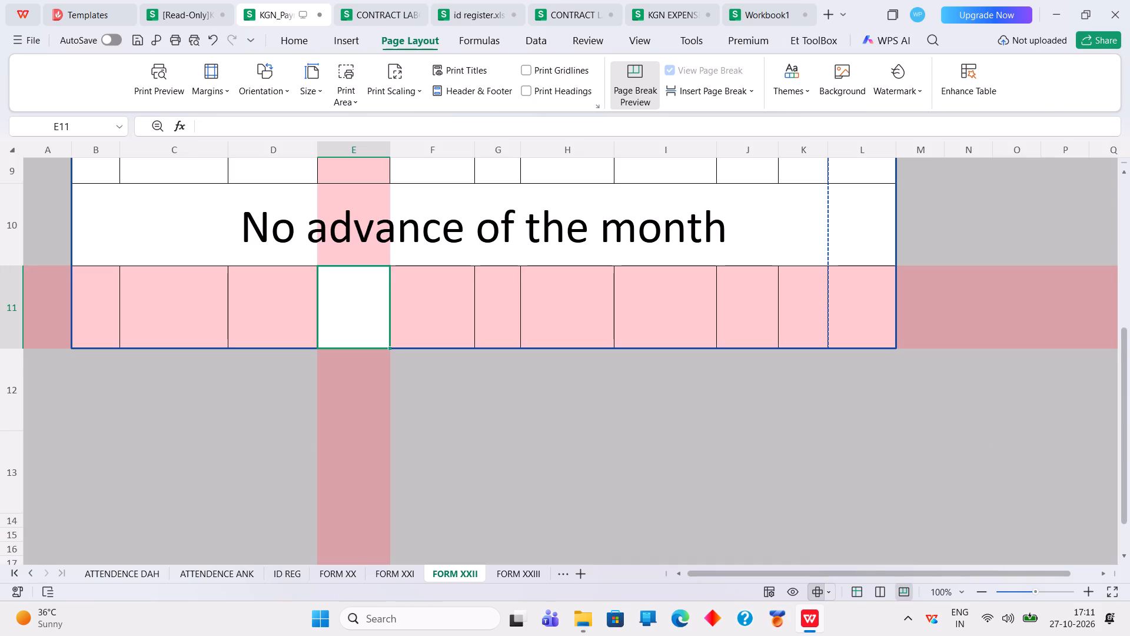
pyautogui.moveTo(827, 238); pyautogui.dragTo(903, 234)
pyautogui.click(819, 287)
pyautogui.click(790, 303)
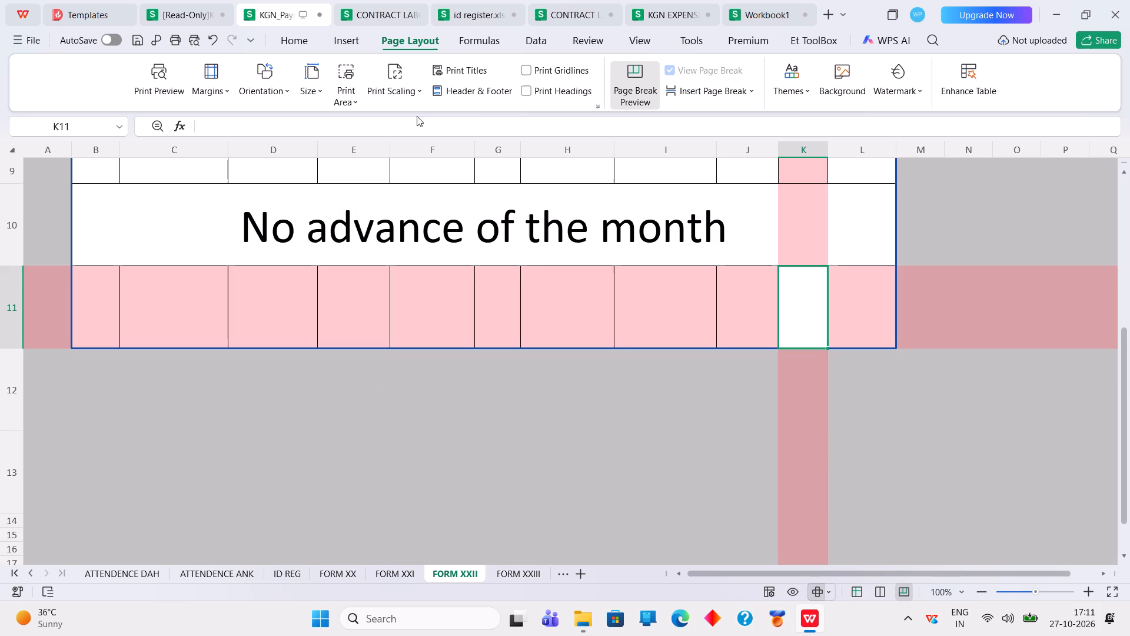
# Set the left and right page margins of the FORM XXIII sheet to 0.50 inches and return to the worksheet.
pyautogui.click(506, 574)
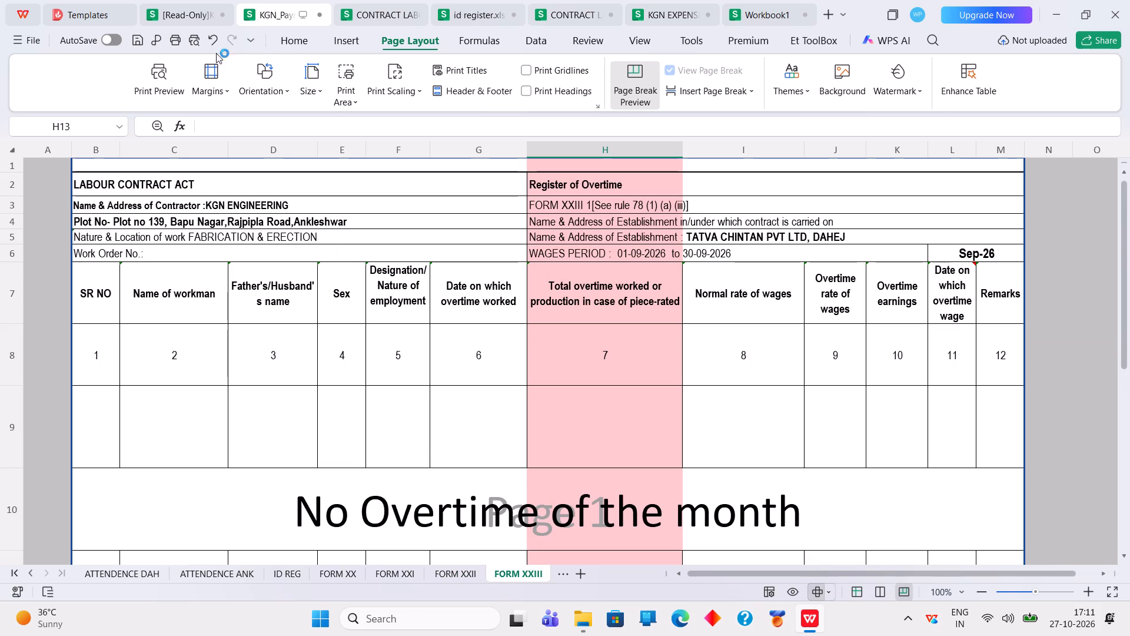
pyautogui.doubleClick(154, 82)
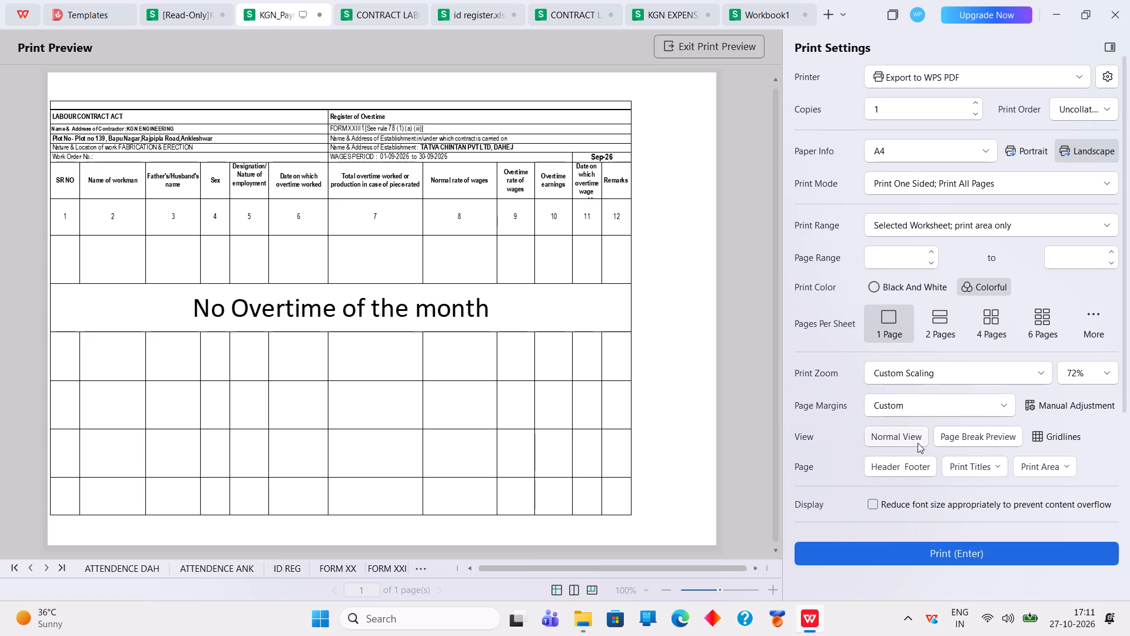
pyautogui.click(910, 468)
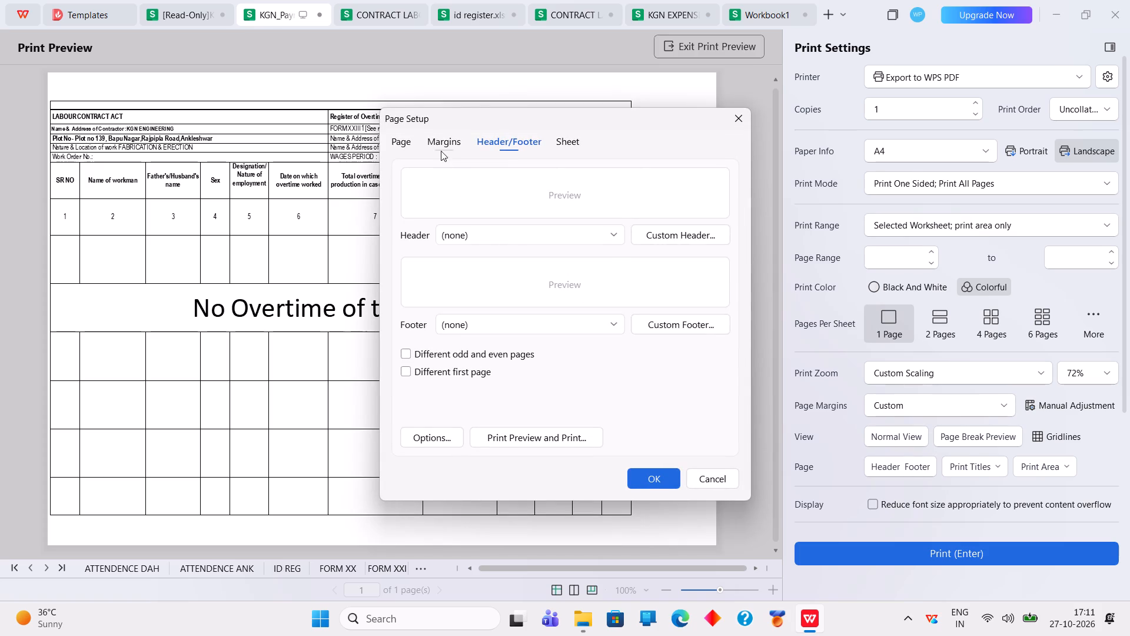
pyautogui.click(441, 150)
pyautogui.moveTo(457, 271); pyautogui.dragTo(408, 266)
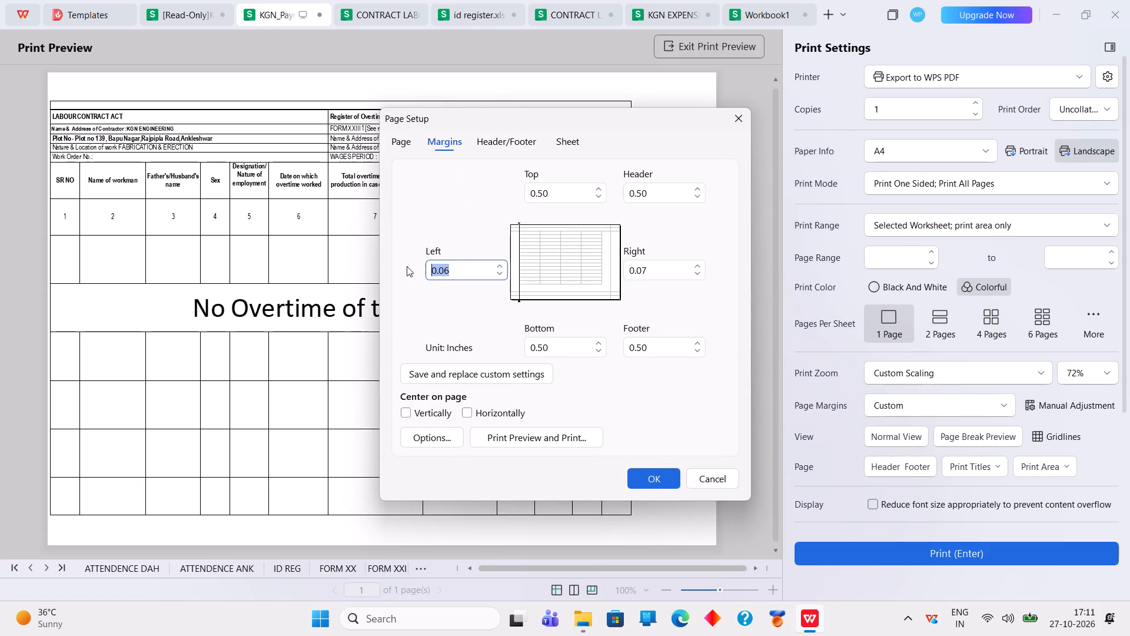
pyautogui.write('050')
pyautogui.press('BackSpace')
pyautogui.press('BackSpace')
pyautogui.write('.50')
pyautogui.moveTo(651, 270); pyautogui.dragTo(634, 271)
pyautogui.write('.50')
pyautogui.click(663, 481)
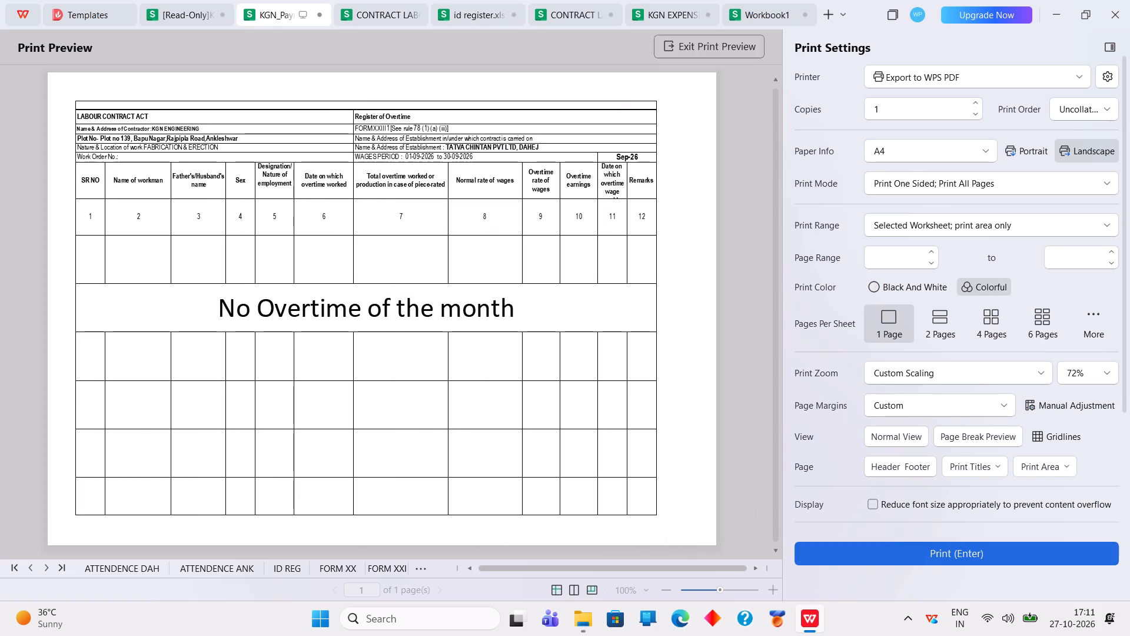
pyautogui.click(714, 38)
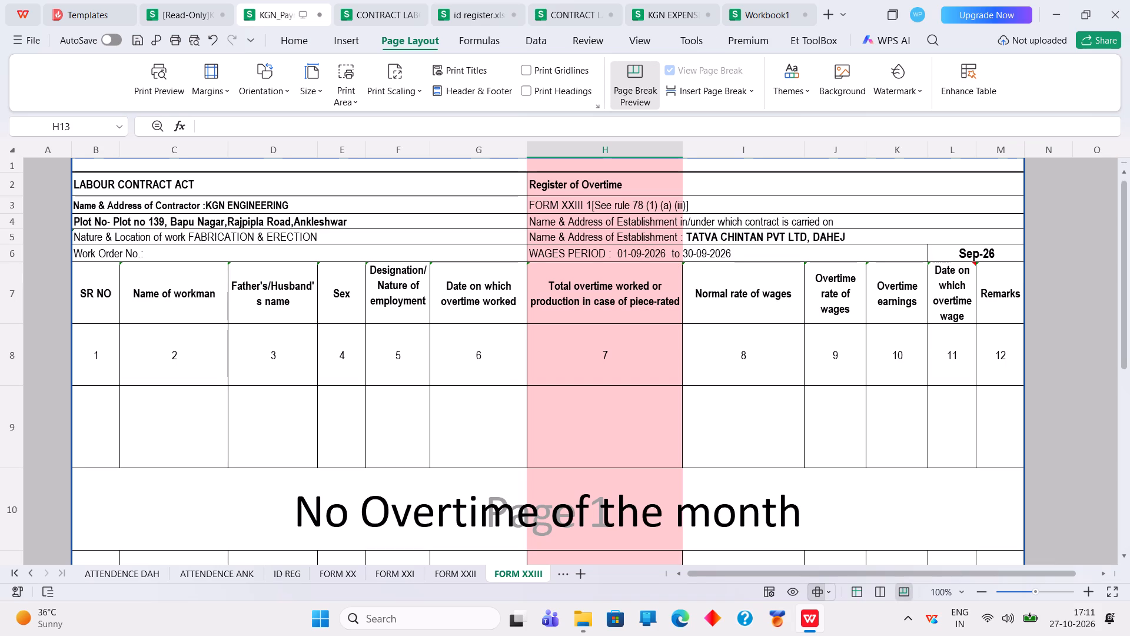
# Save the KGN payroll workbook.
pyautogui.click(868, 304)
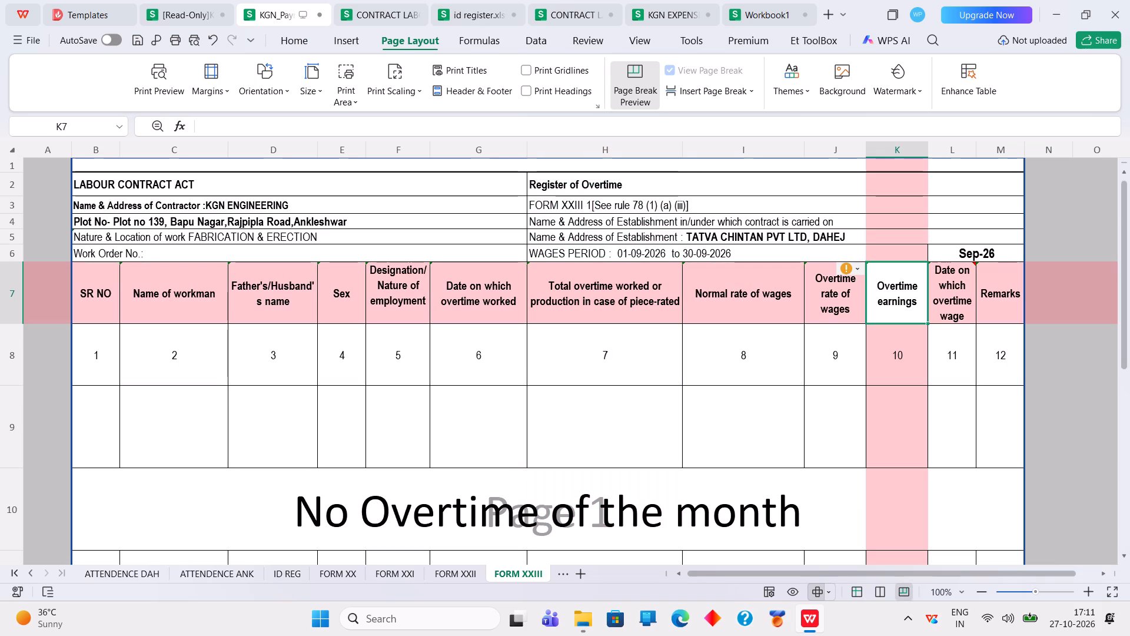
pyautogui.hotkey('ctrl', 's')
pyautogui.hotkey('ctrl', 's')
pyautogui.hotkey('ctrl', 's')
pyautogui.hotkey('ctrl', 's')
pyautogui.hotkey('ctrl', 's')
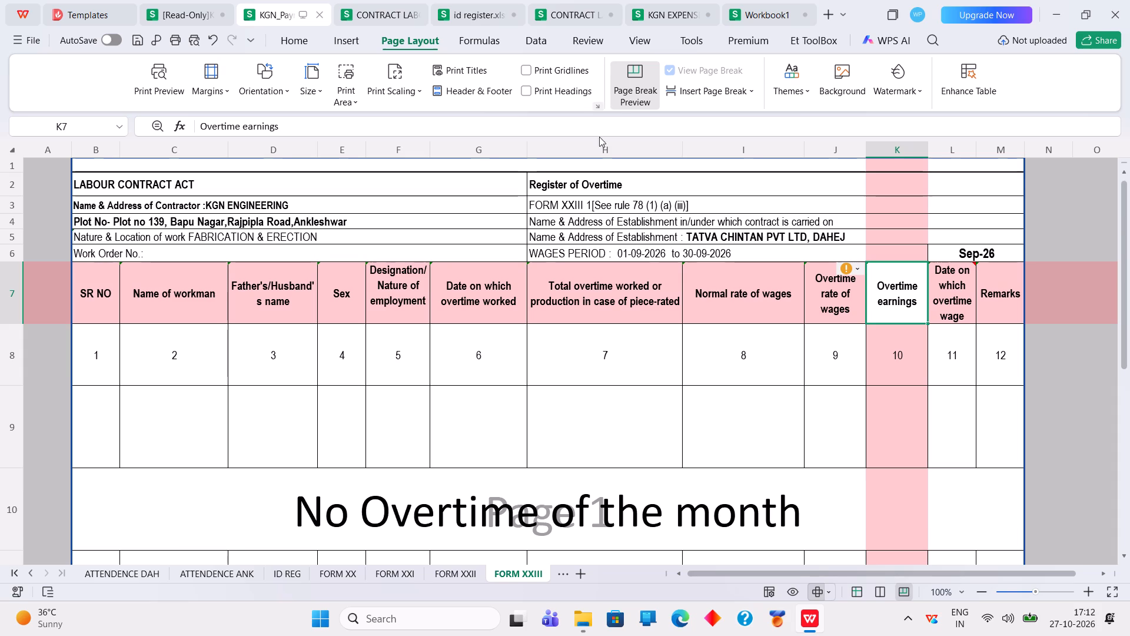
pyautogui.click(603, 372)
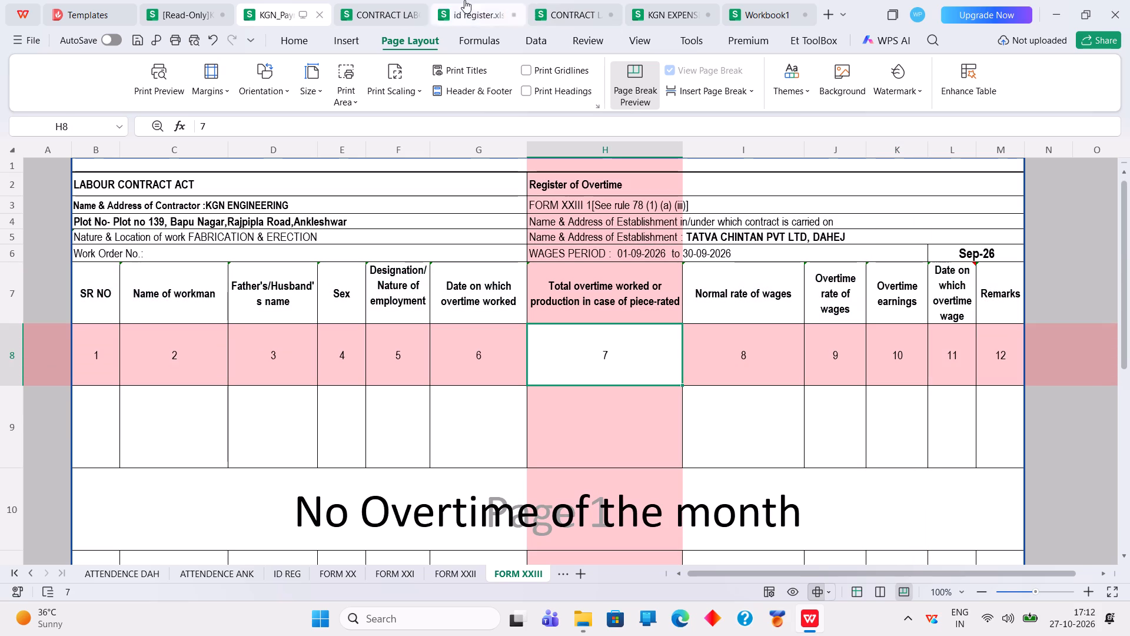
# Look over the FORM XXIV sheet in the August contract labour workbook.
pyautogui.click(390, 11)
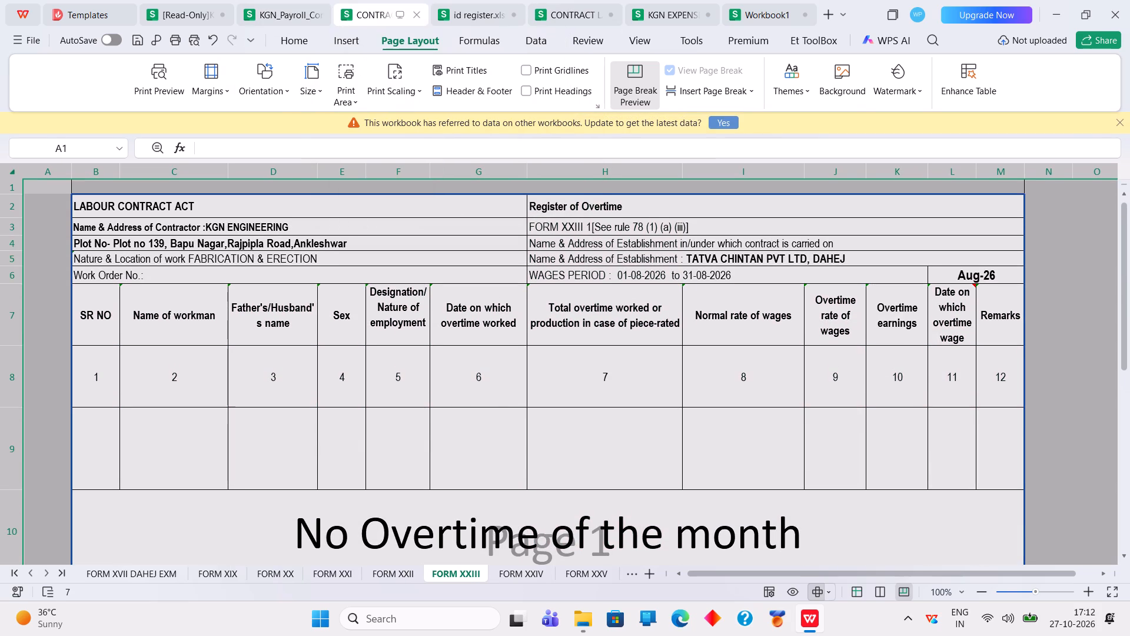
pyautogui.tripleClick(46, 573)
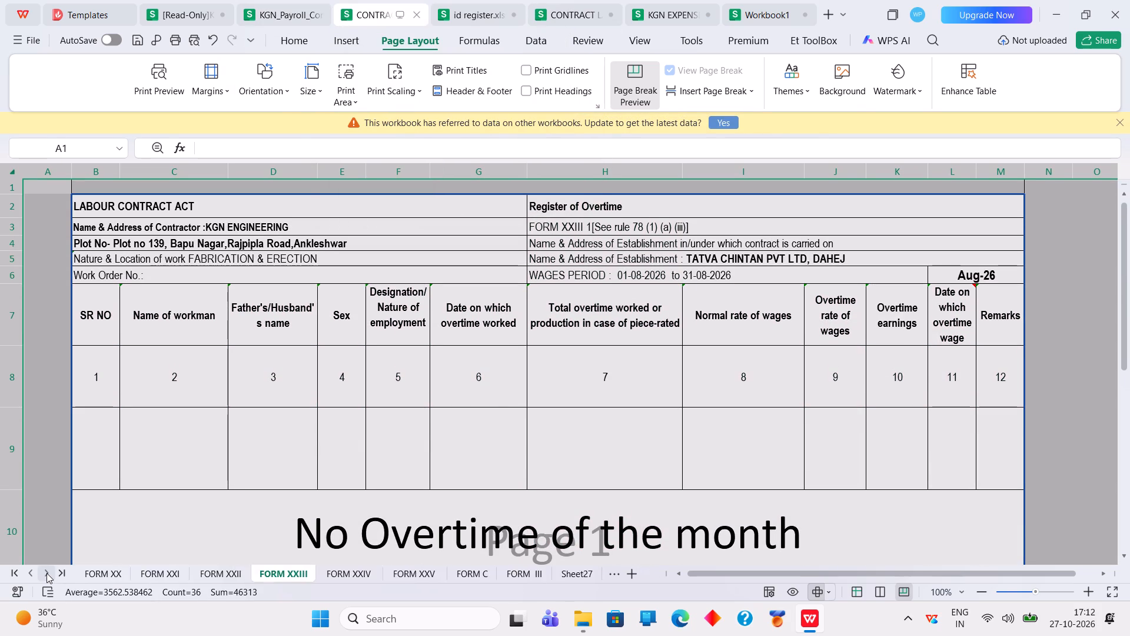
pyautogui.click(46, 573)
pyautogui.click(92, 573)
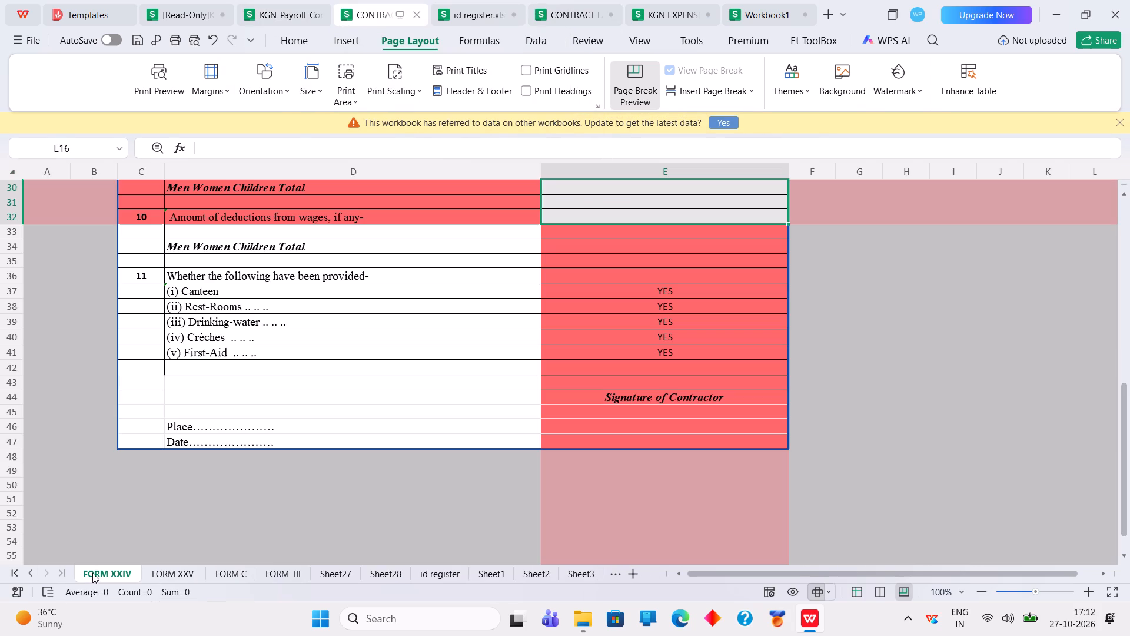
pyautogui.click(304, 11)
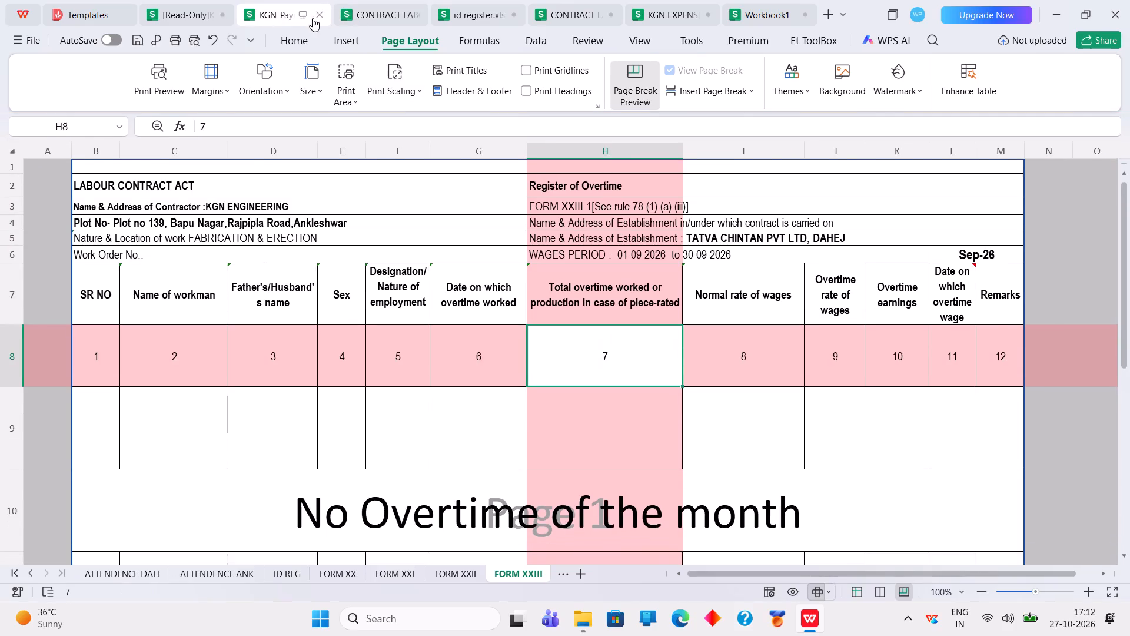
pyautogui.click(404, 4)
# Close all open workbooks, saving the pending changes, including those to KGN EXPENSE MONTH WISE.xlsx.
pyautogui.click(1120, 8)
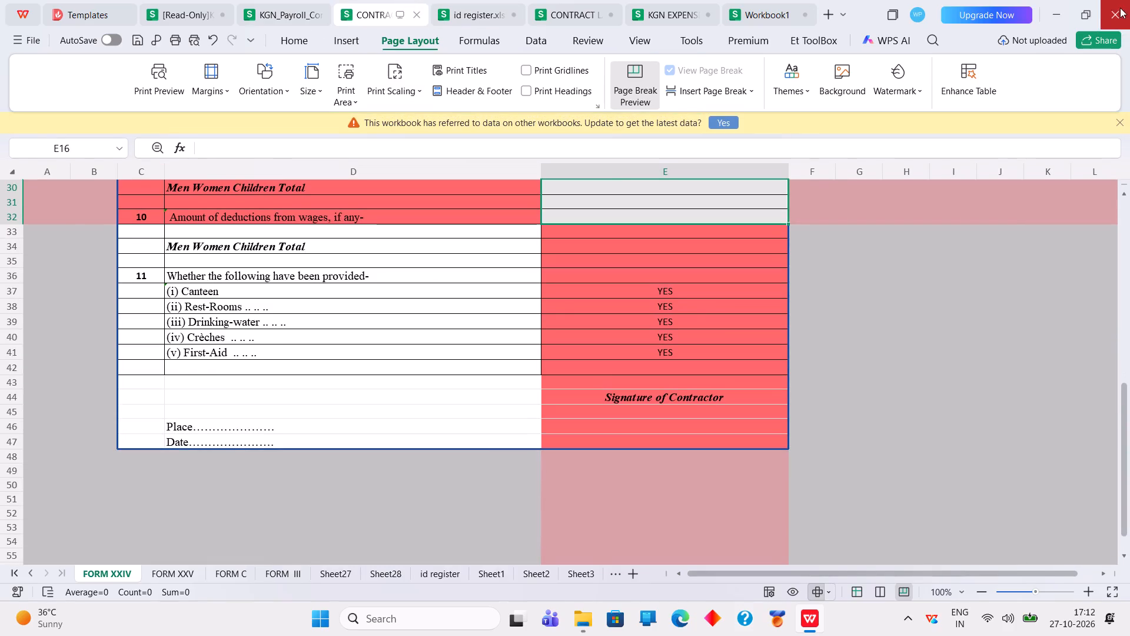
pyautogui.click(527, 323)
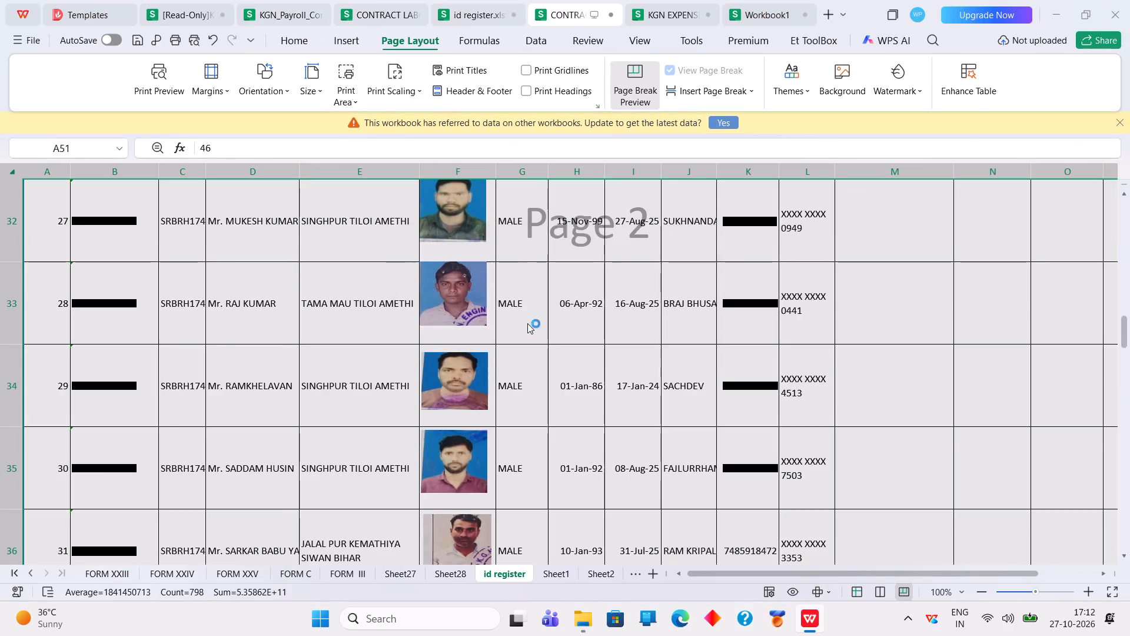
pyautogui.click(527, 323)
pyautogui.click(526, 323)
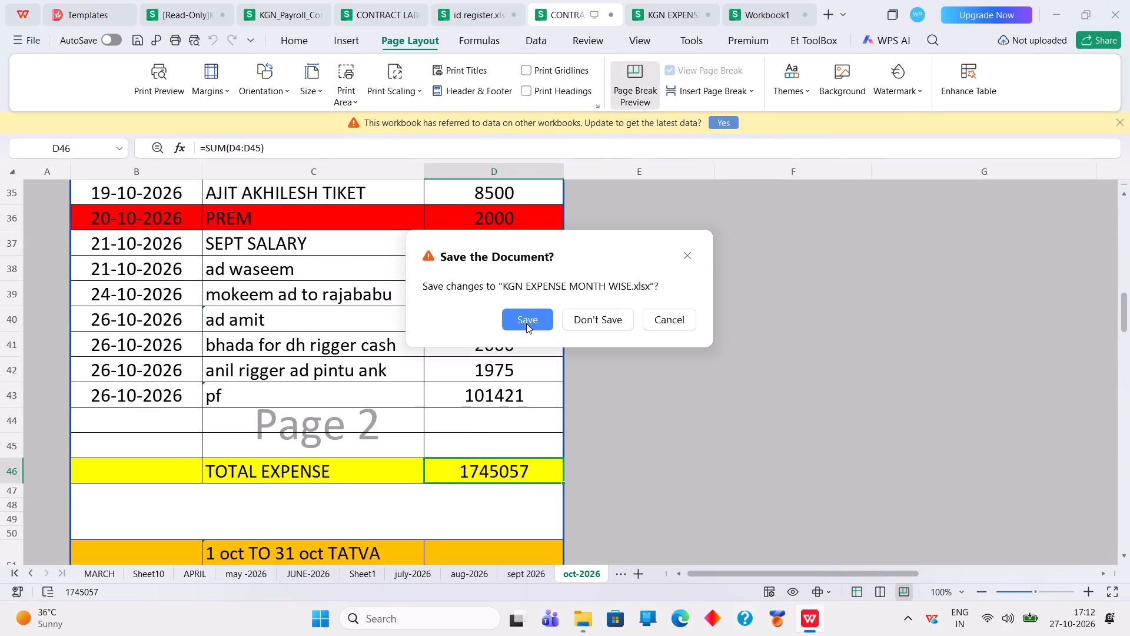
pyautogui.click(533, 330)
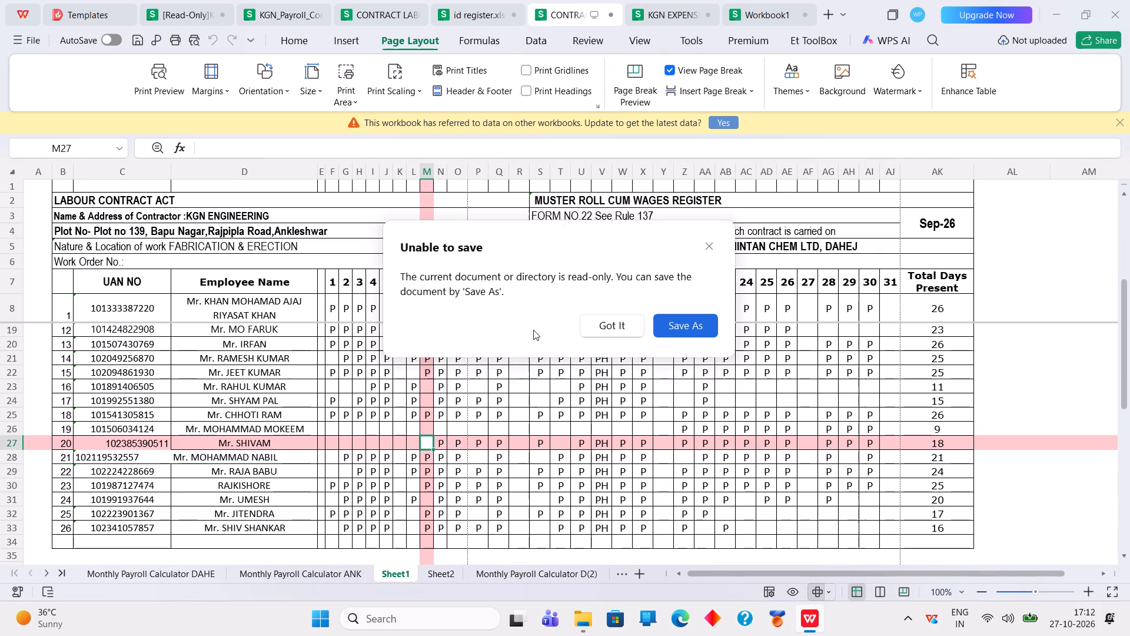
pyautogui.click(604, 323)
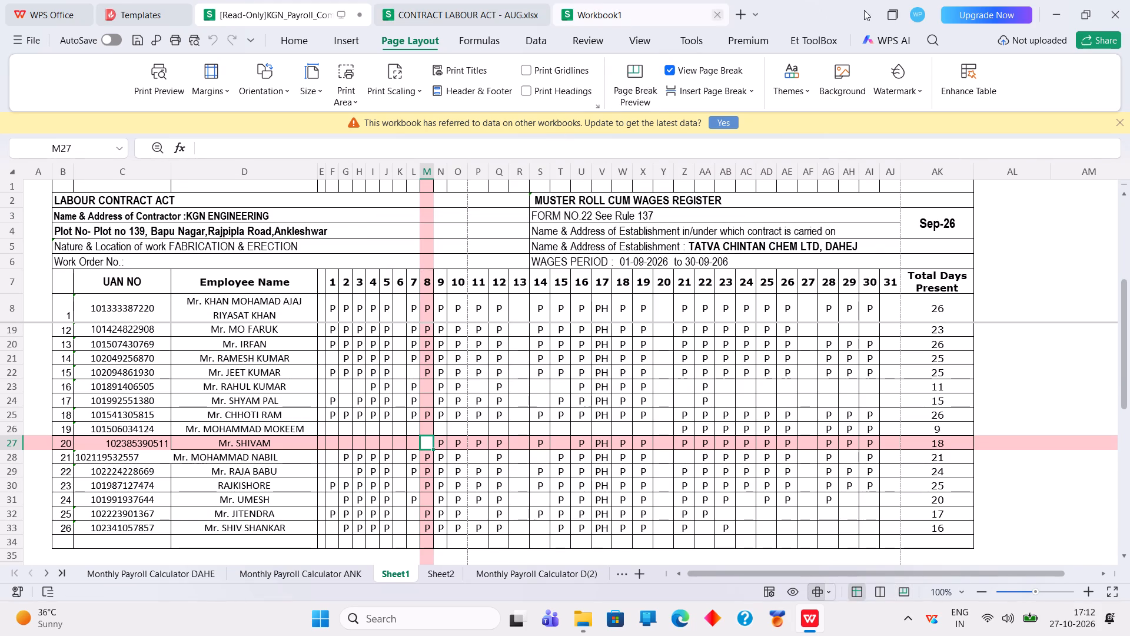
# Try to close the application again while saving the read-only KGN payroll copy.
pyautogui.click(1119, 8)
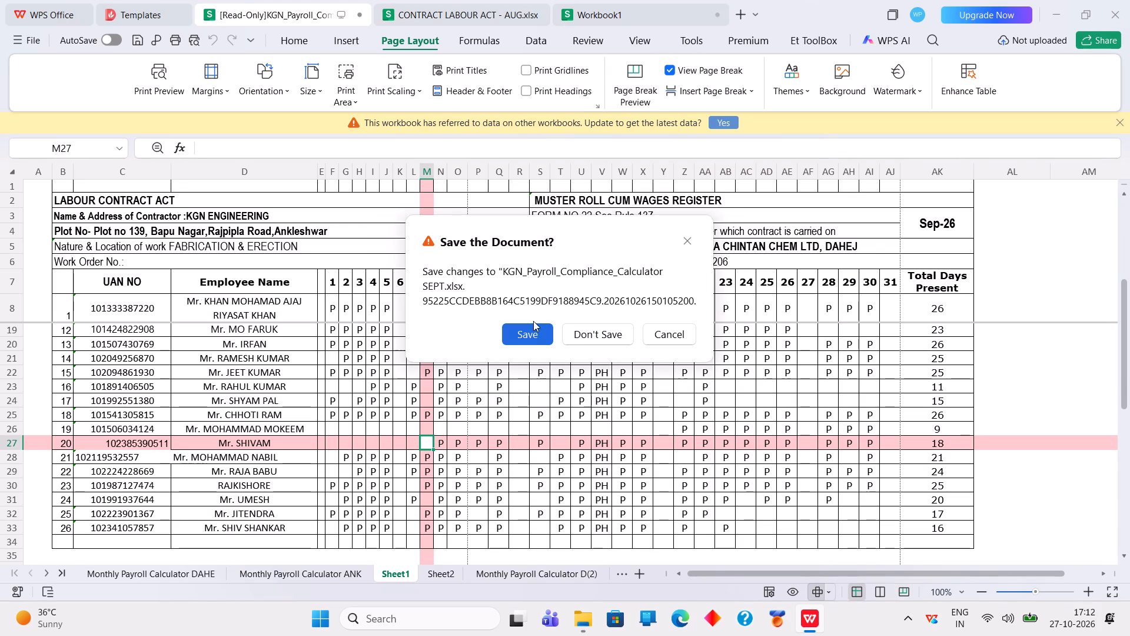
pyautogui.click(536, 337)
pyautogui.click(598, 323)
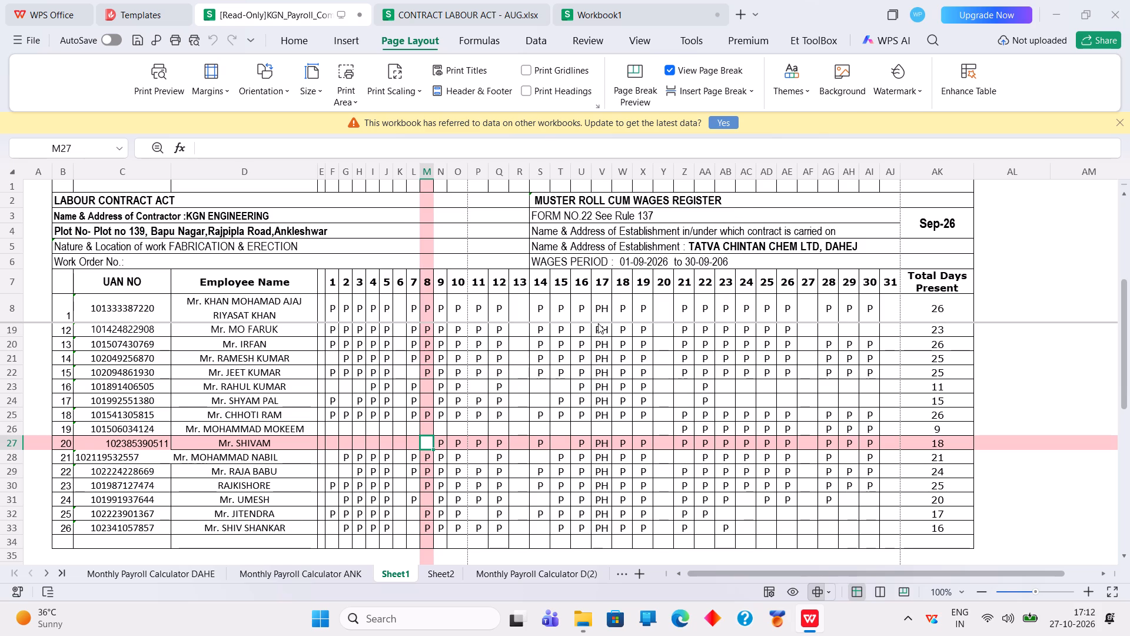
# Close CONTRACT LABOUR ACT - AUG.xlsx, the read-only payroll copy and Workbook1, discarding the changes in the last two.
pyautogui.click(536, 16)
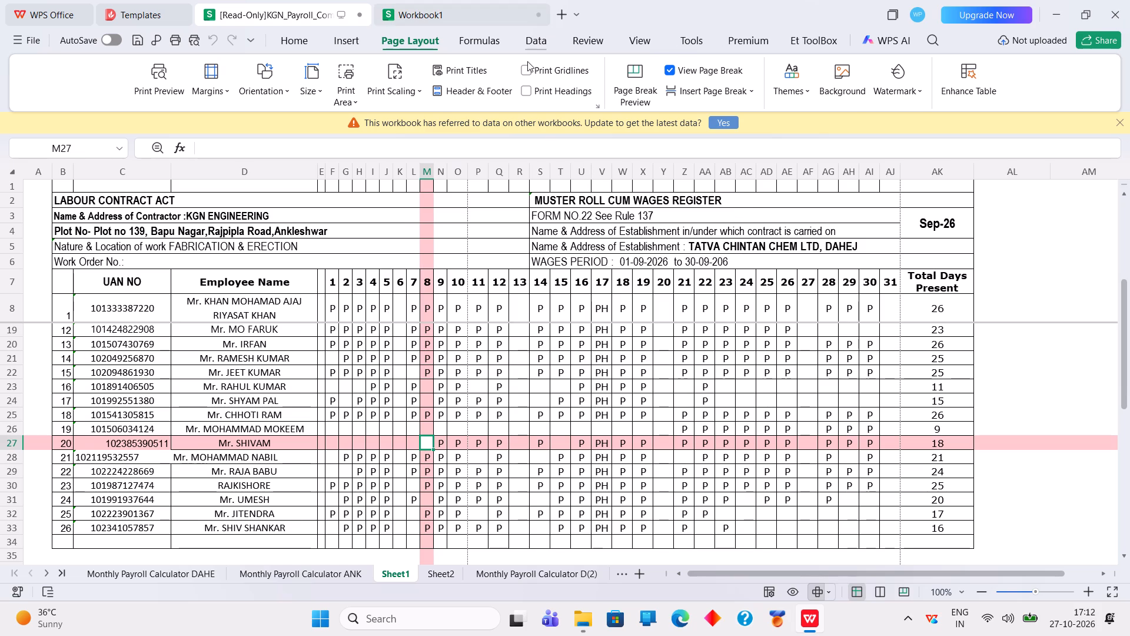
pyautogui.click(536, 14)
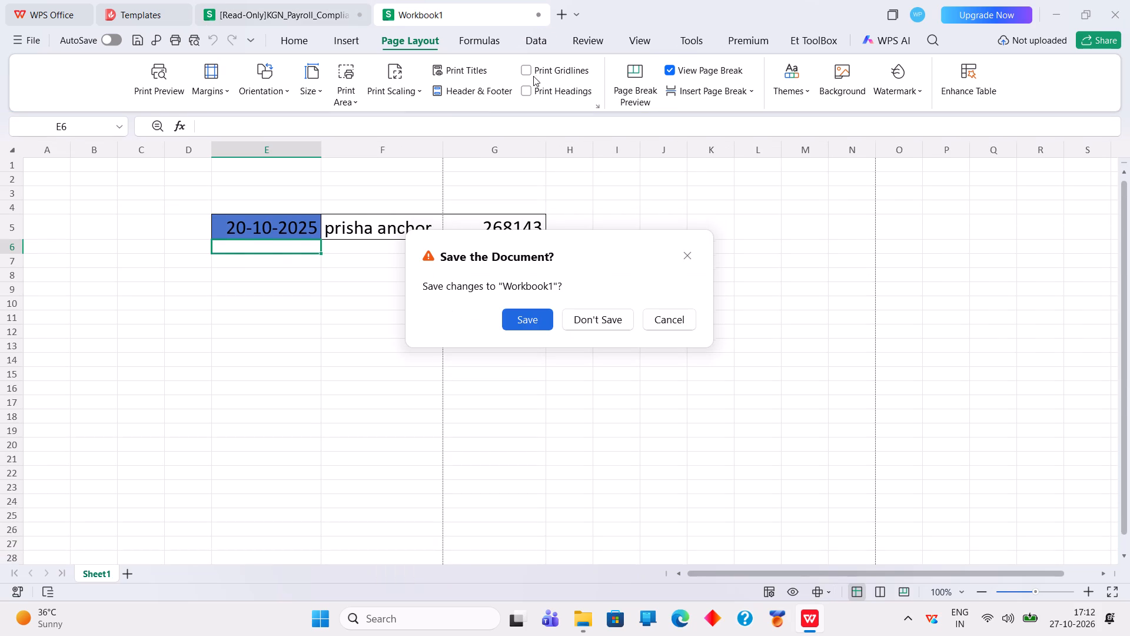
pyautogui.doubleClick(667, 321)
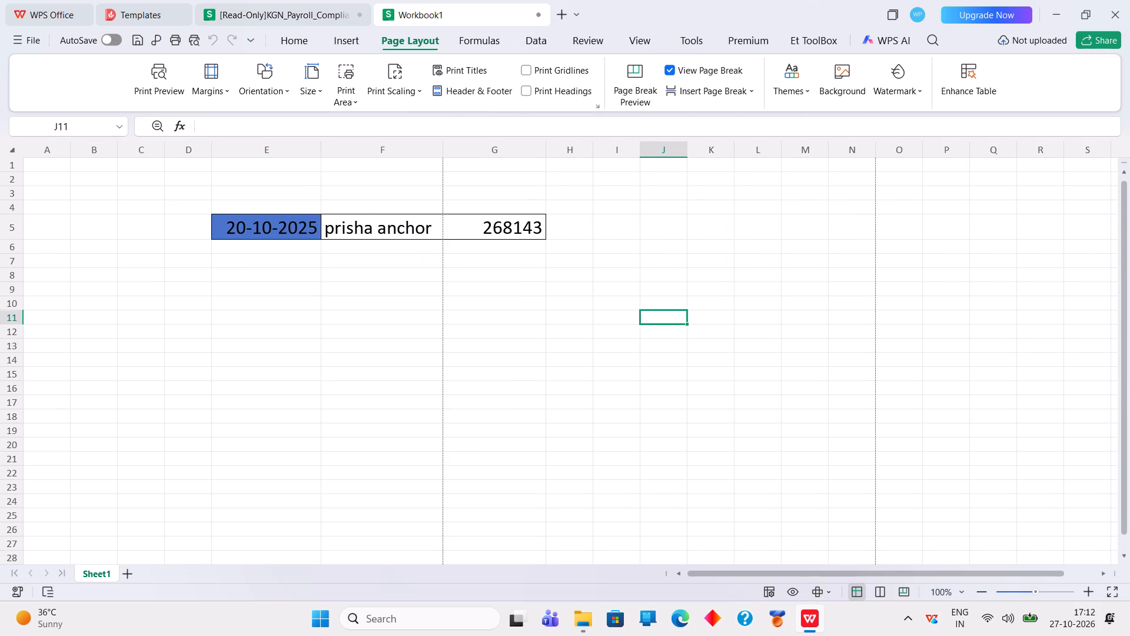
pyautogui.click(1119, 6)
pyautogui.click(597, 334)
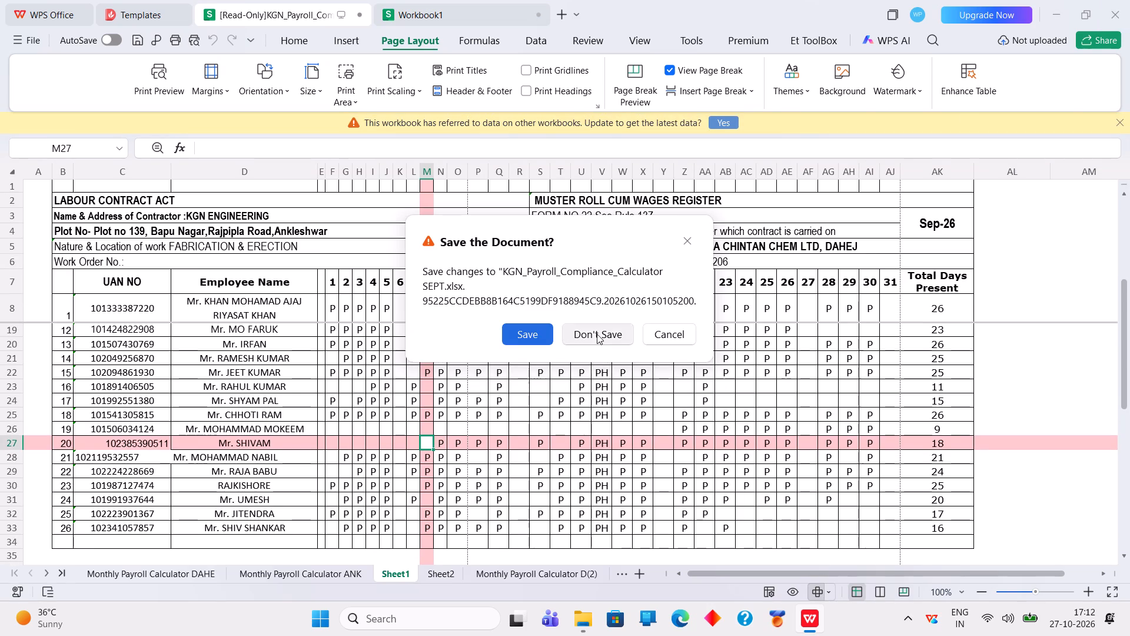
pyautogui.doubleClick(597, 334)
pyautogui.click(597, 321)
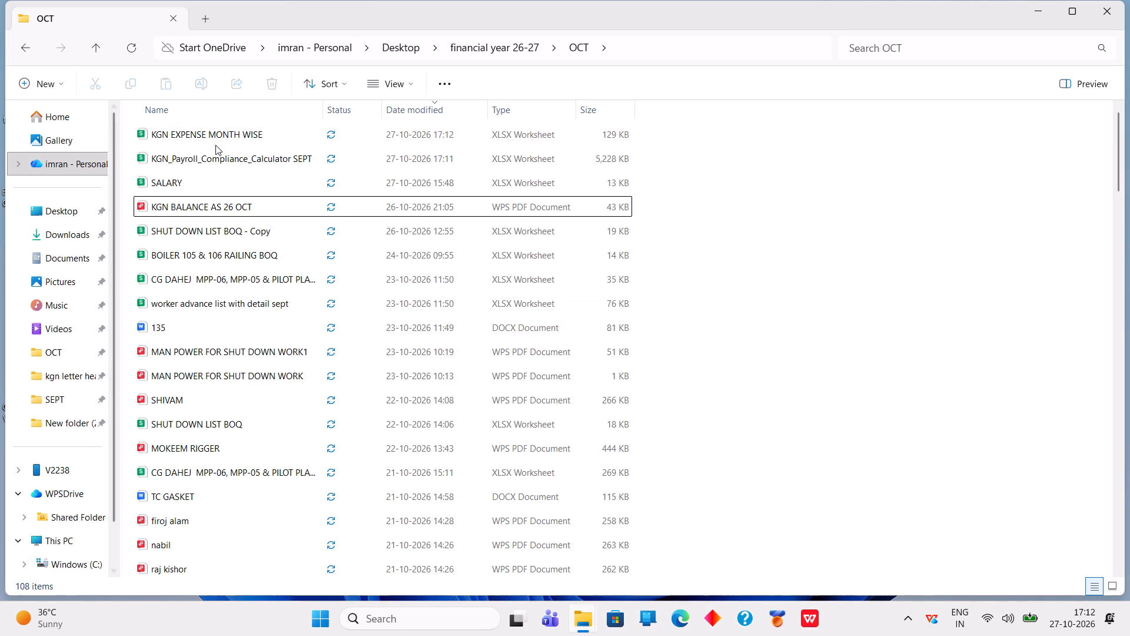
# Open the KGN EXPENSE MONTH WISE workbook from the OCT folder and select the empty row below the pf entry.
pyautogui.doubleClick(217, 137)
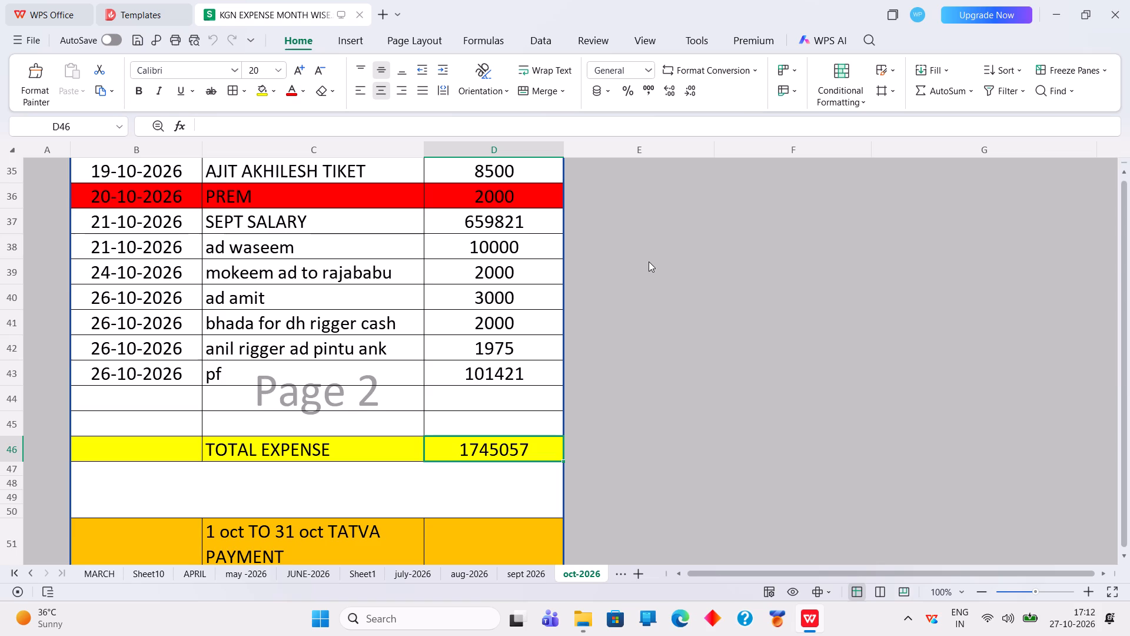
pyautogui.click(184, 423)
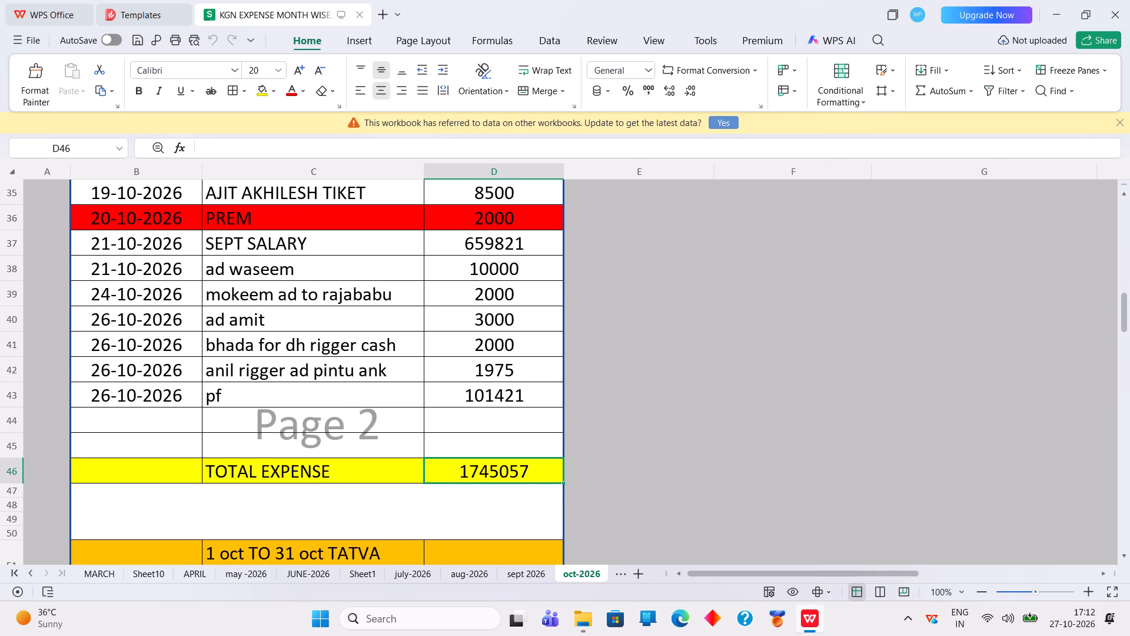
pyautogui.click(181, 421)
pyautogui.click(248, 432)
pyautogui.click(299, 418)
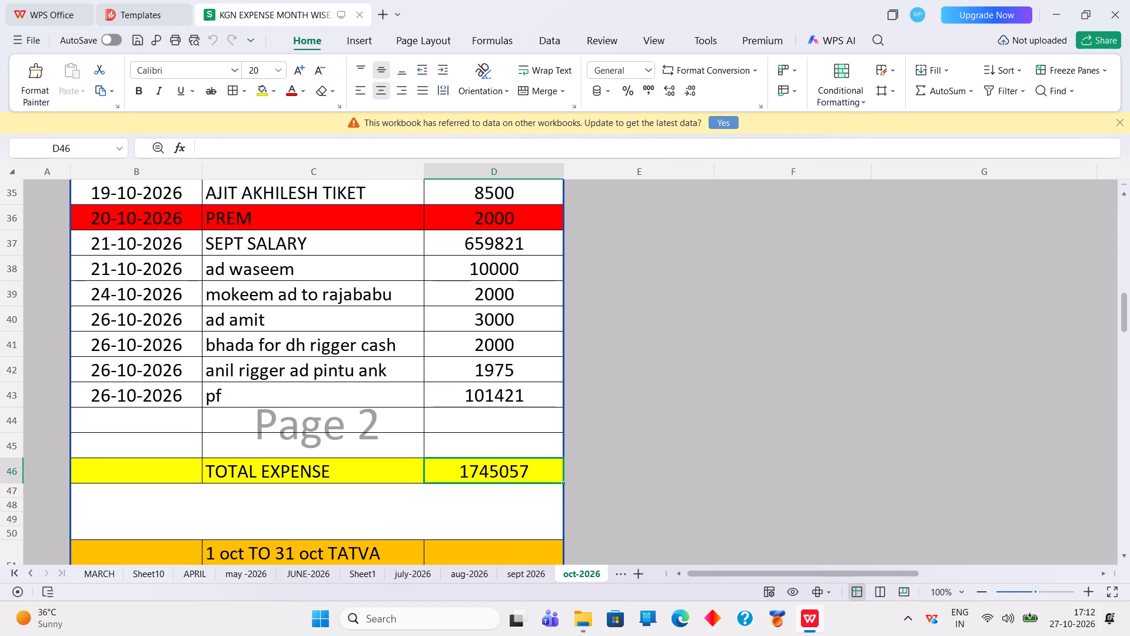